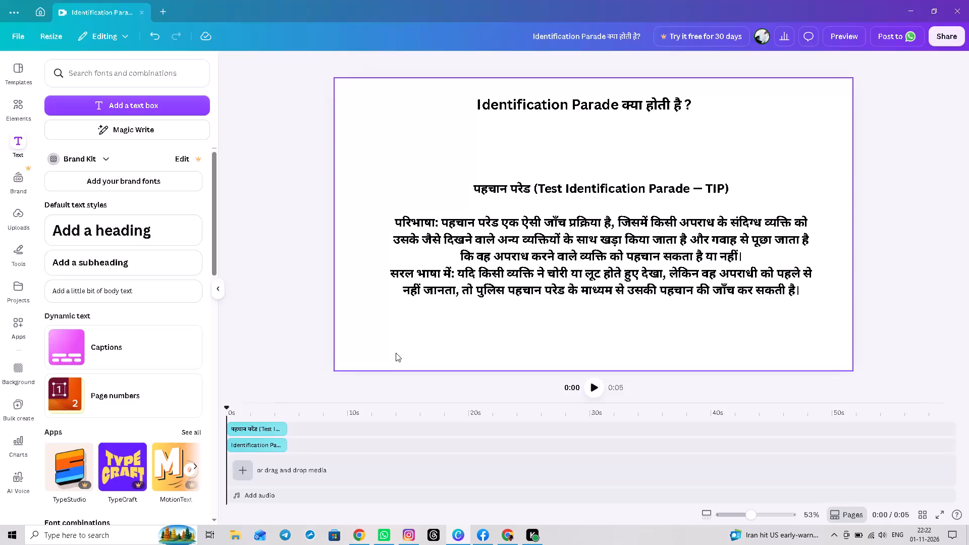
Move the definition text box slightly up so that it is centred horizontally on the page.
drag(525, 261, 520, 244)
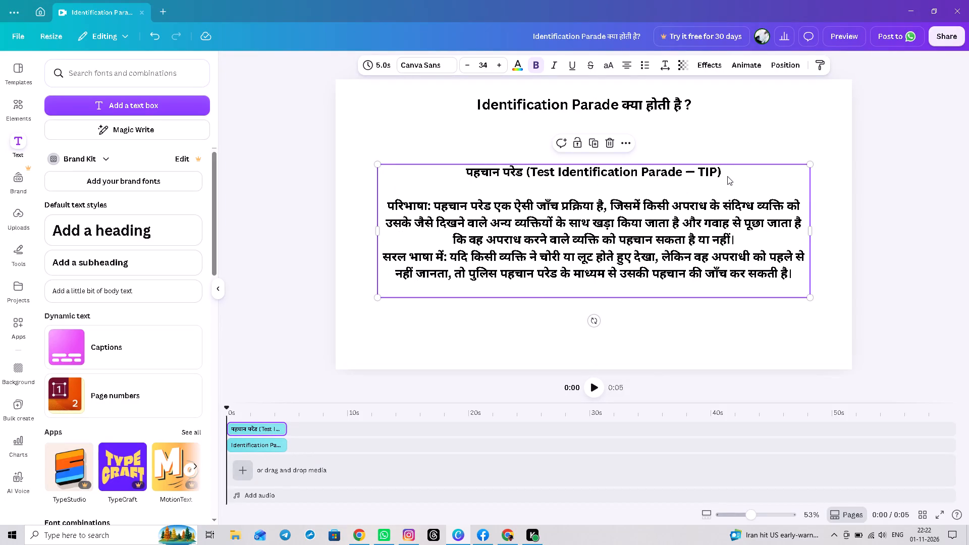
Colour the words "Test Identification Parade — TIP" in the definition text red (#ff3131).
click(727, 175)
drag(727, 175, 493, 185)
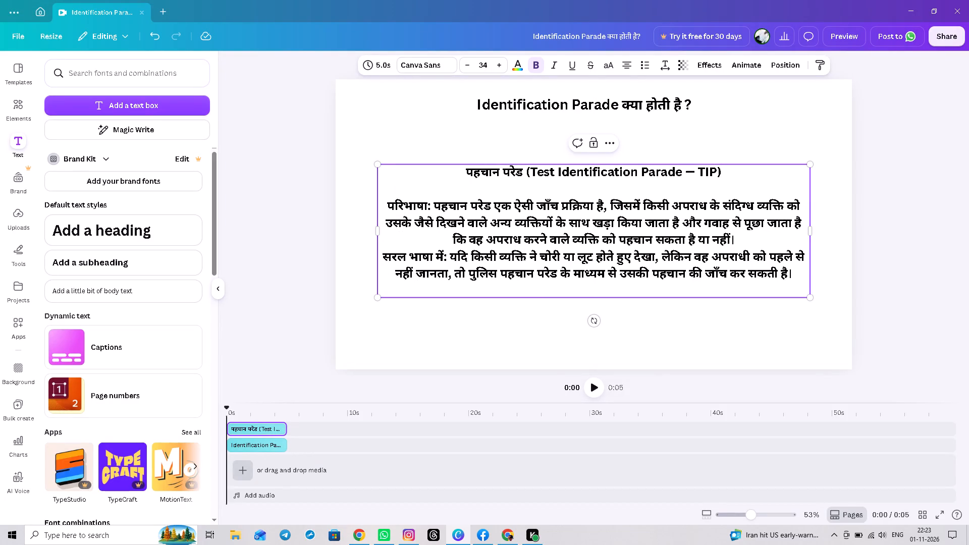
drag(493, 185, 469, 181)
drag(523, 176, 720, 168)
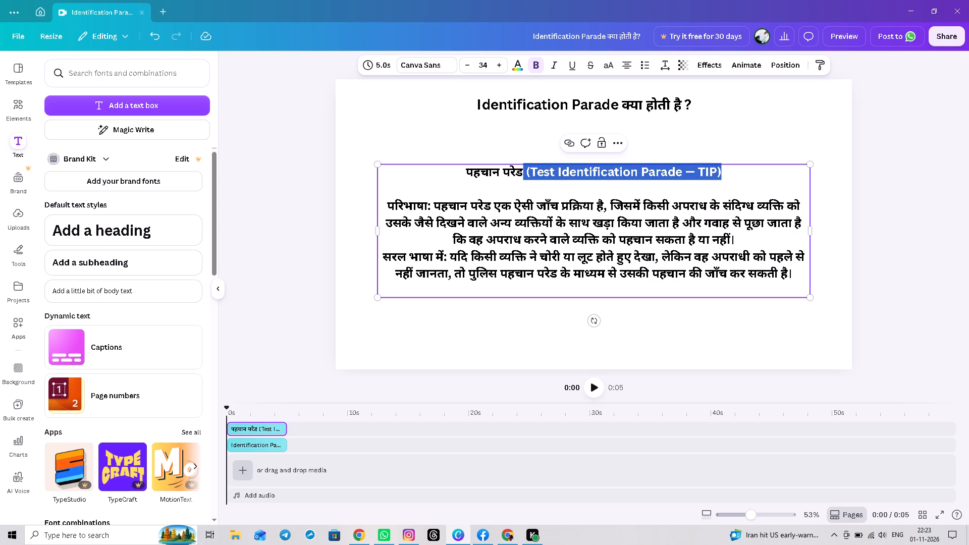
drag(720, 168, 724, 174)
click(724, 174)
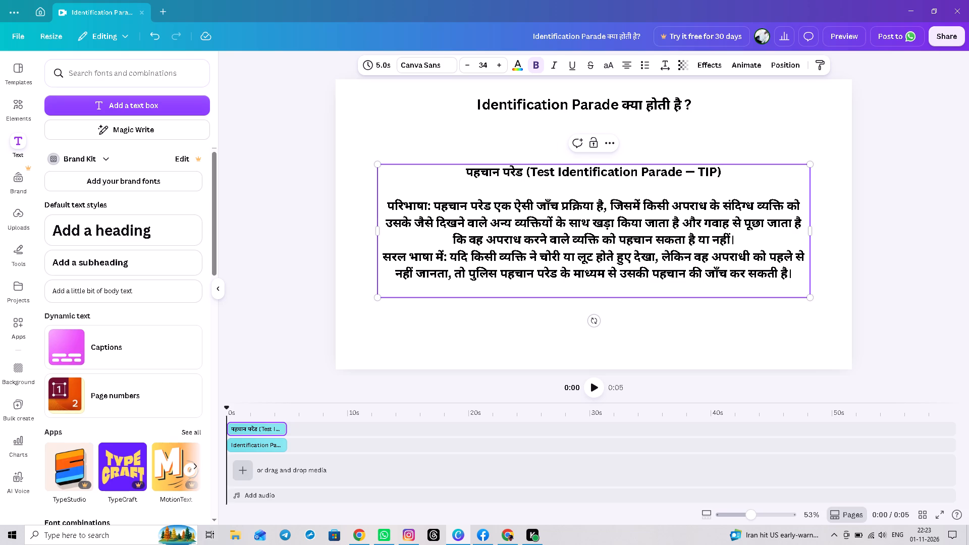
drag(717, 174, 531, 173)
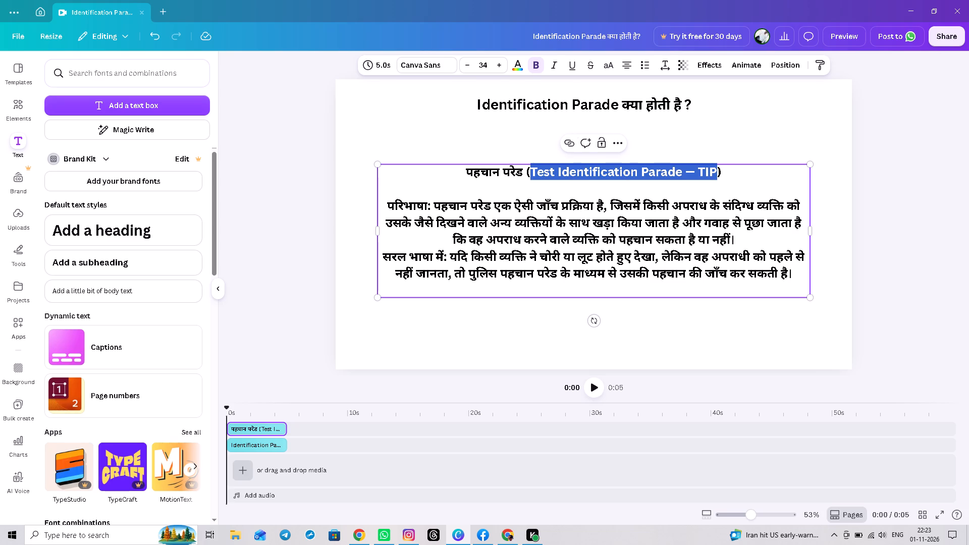
click(523, 65)
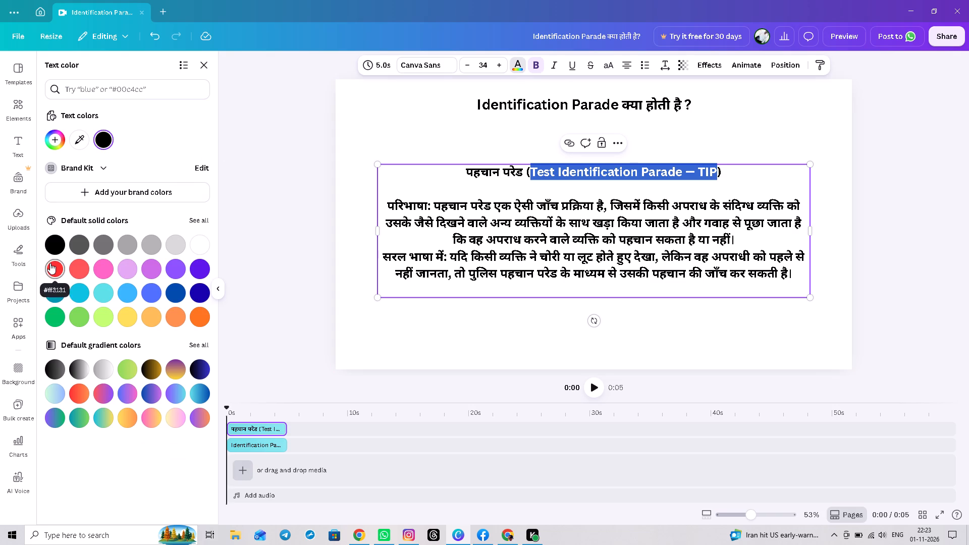
click(50, 263)
click(718, 207)
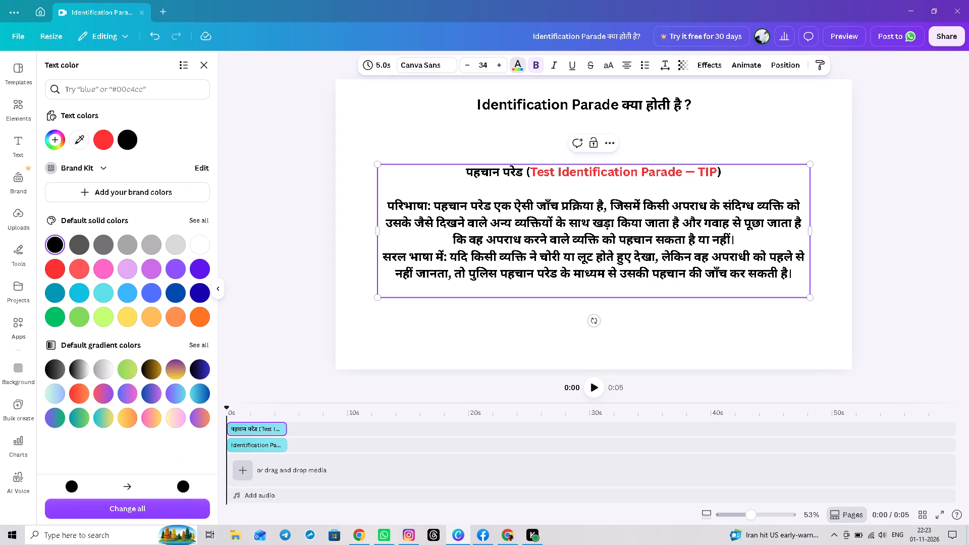
Colour the label "परिभाषा:" in the definition text dark blue.
drag(388, 207, 426, 207)
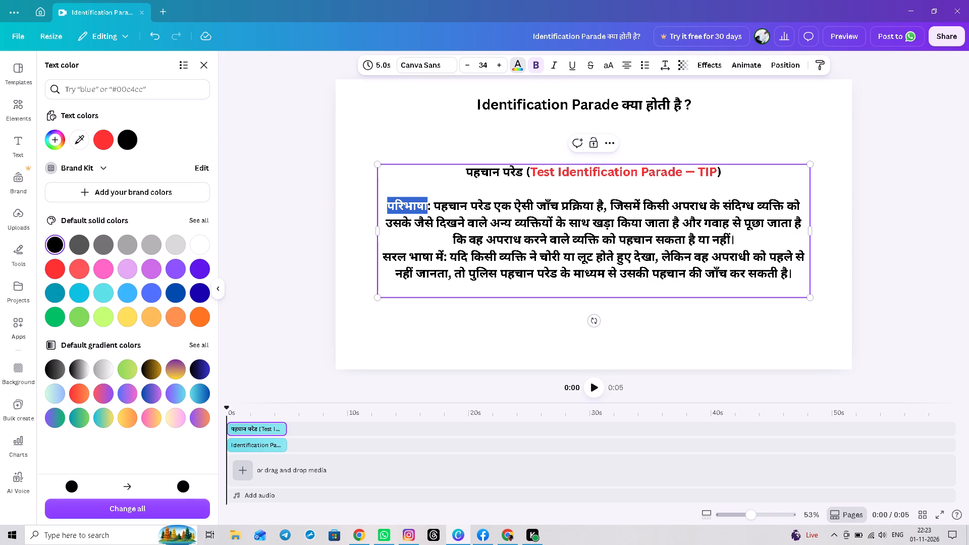
drag(426, 207, 430, 207)
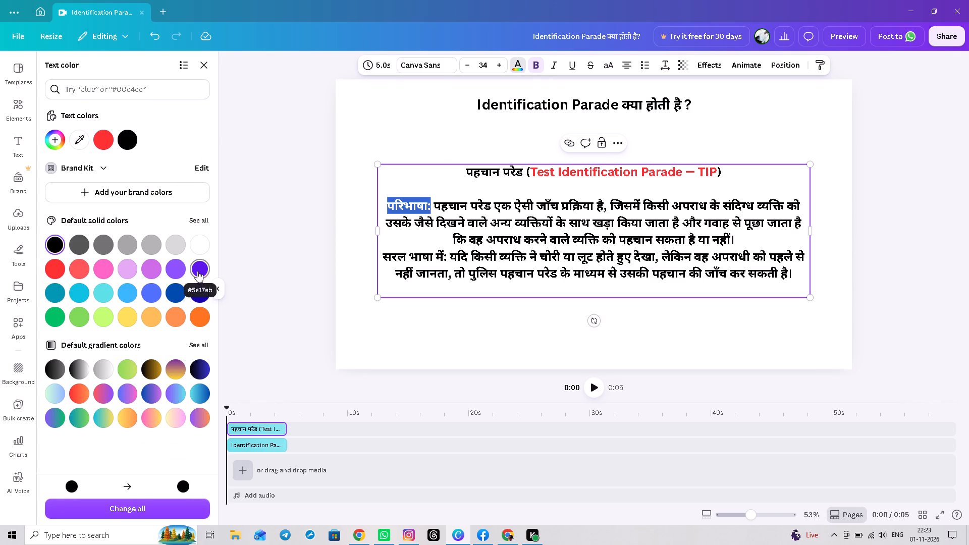
click(201, 295)
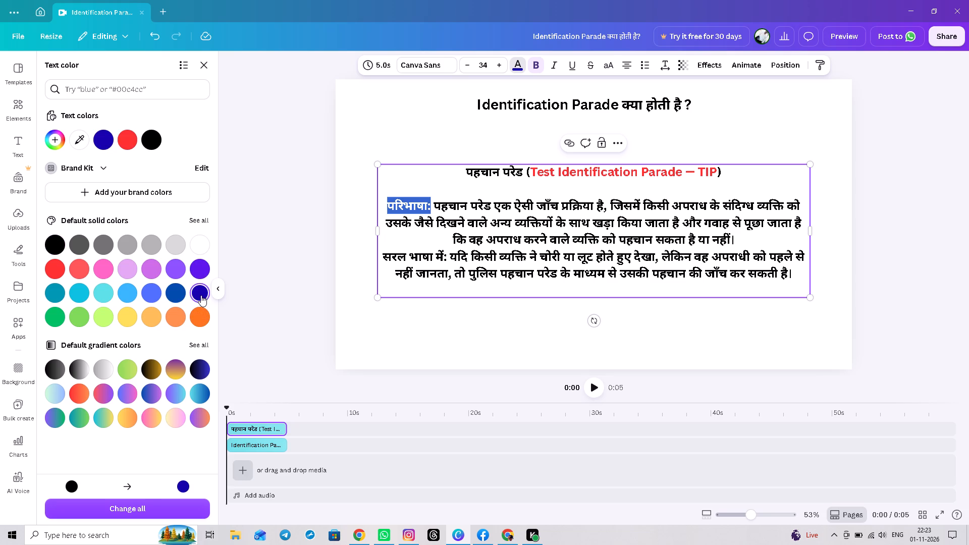
Colour the label "सरल भाषा में:" in the definition text a lighter blue.
click(382, 257)
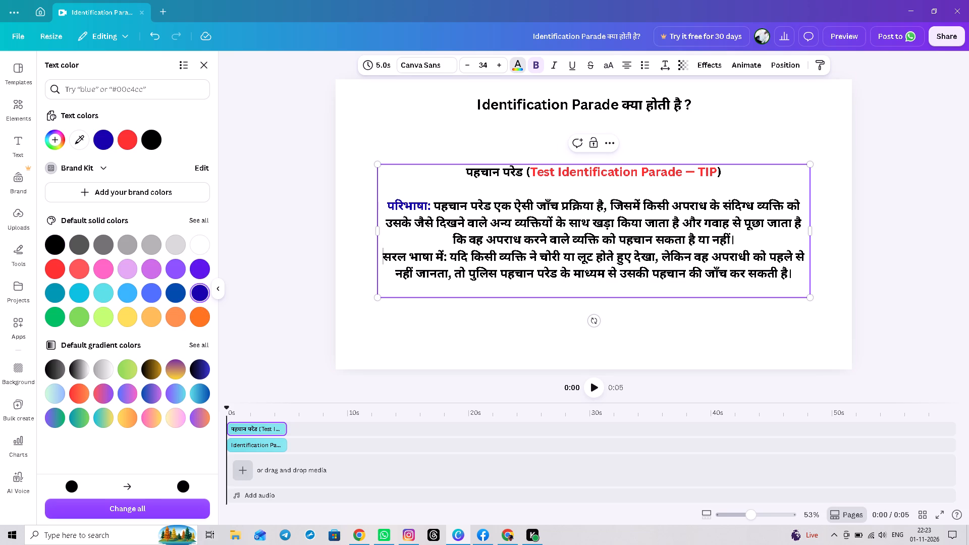
drag(382, 257, 448, 252)
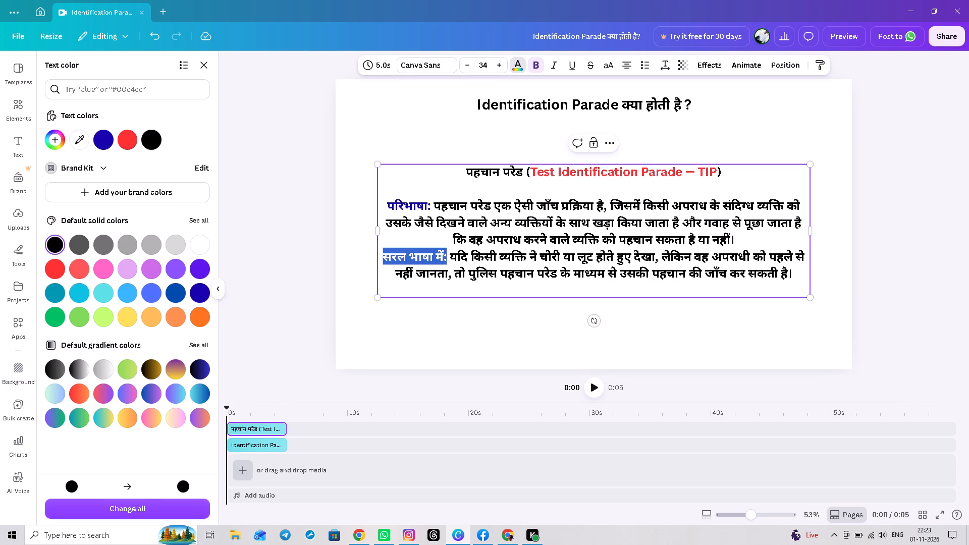
click(150, 292)
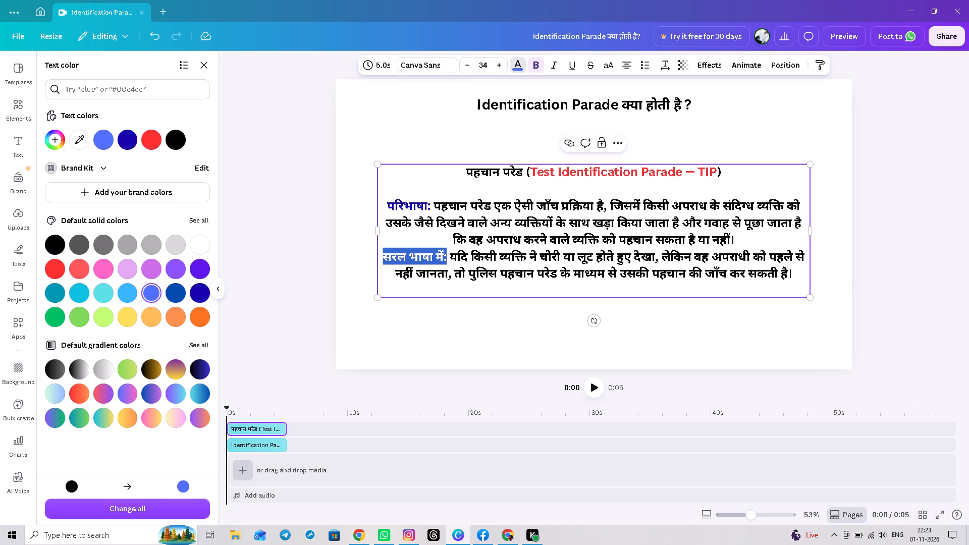
click(613, 271)
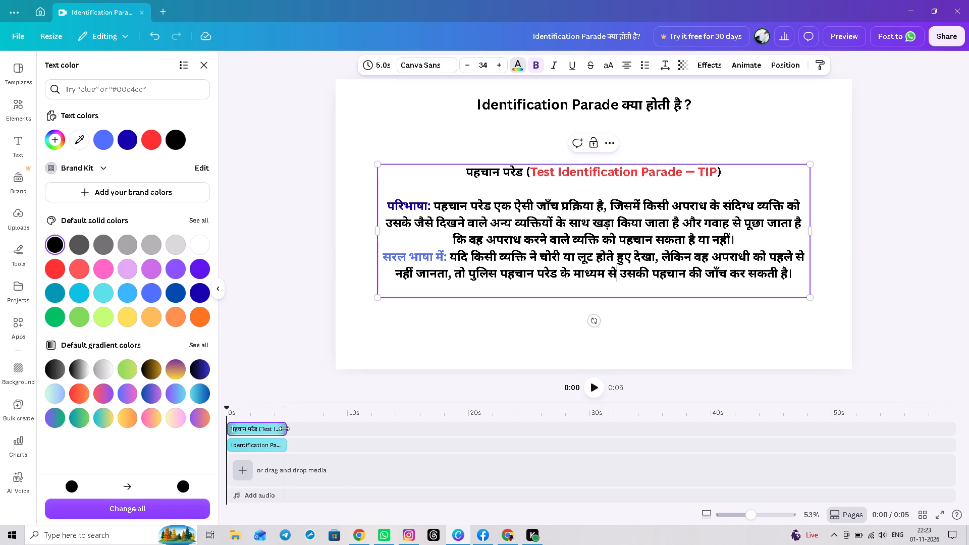
Extend both the definition and heading text clips on the timeline to 6.7 s.
drag(284, 428, 306, 428)
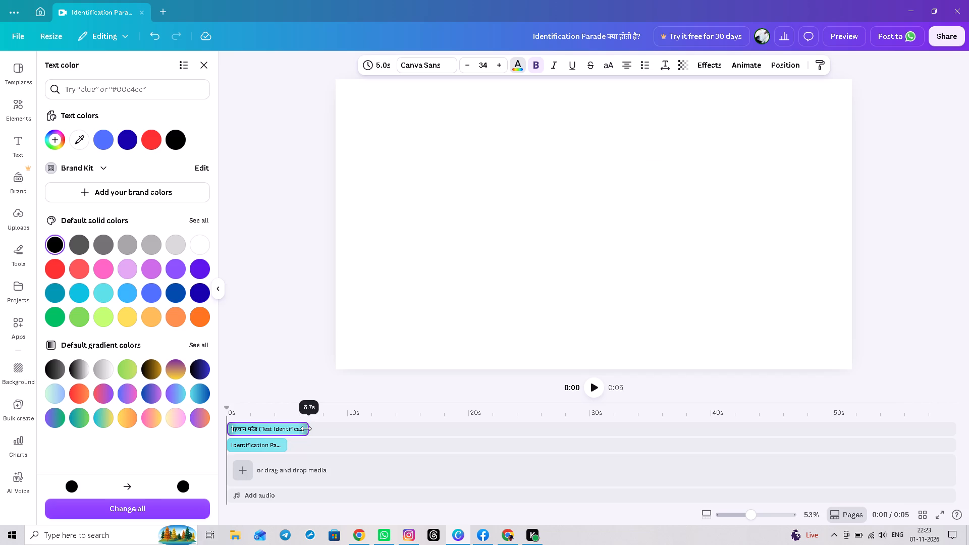
drag(283, 449, 301, 449)
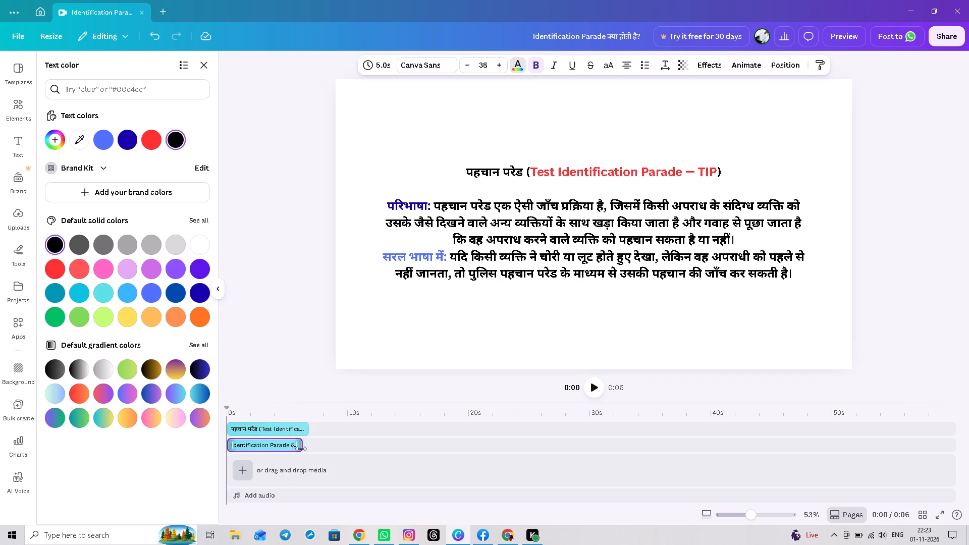
drag(301, 449, 302, 449)
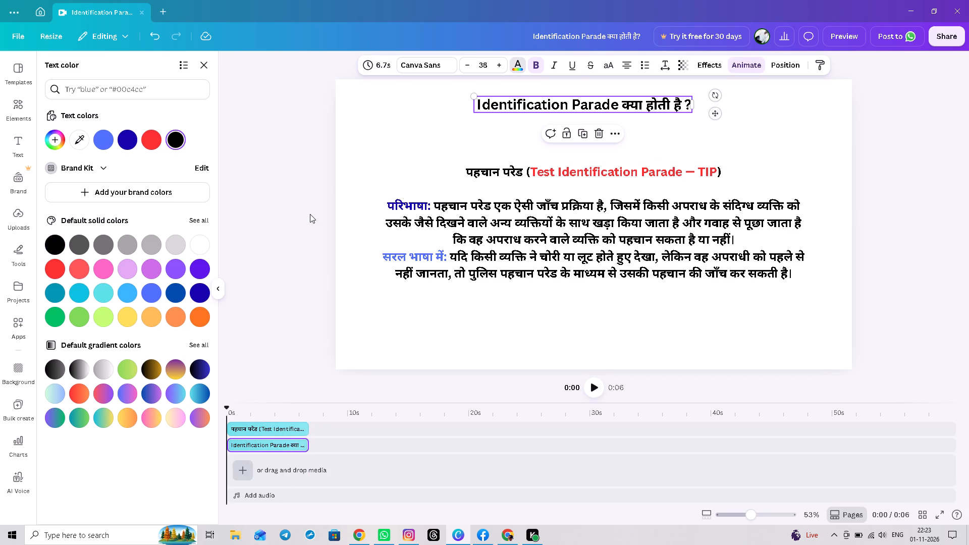
click(380, 165)
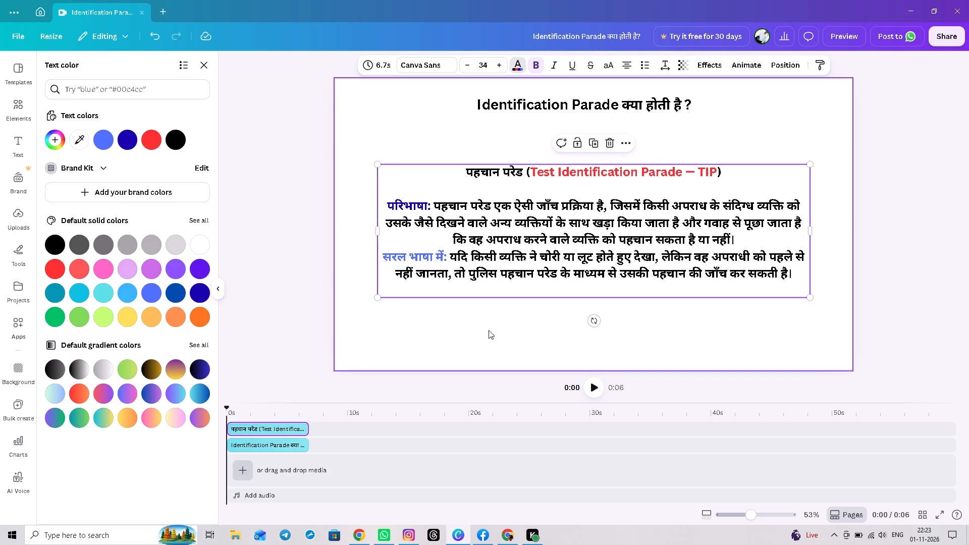
click(364, 534)
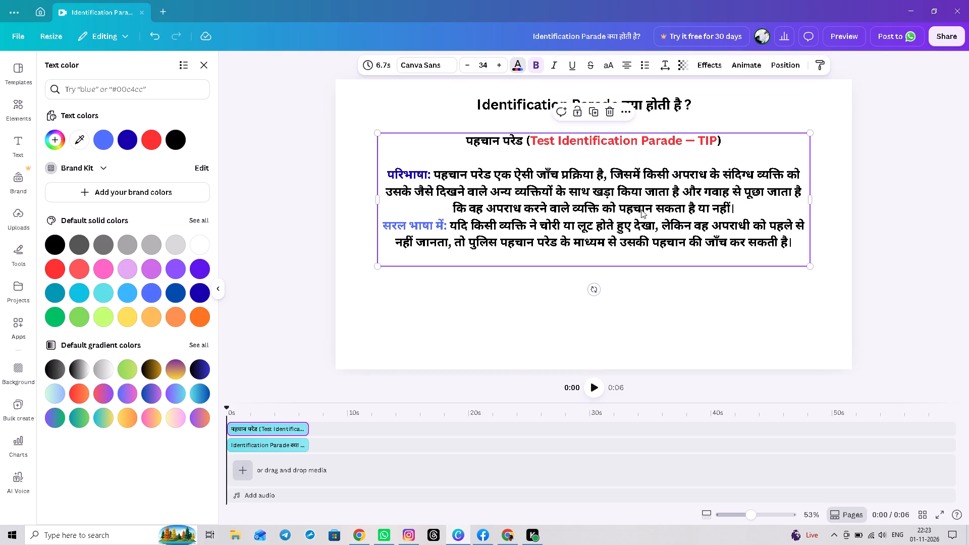
click(638, 316)
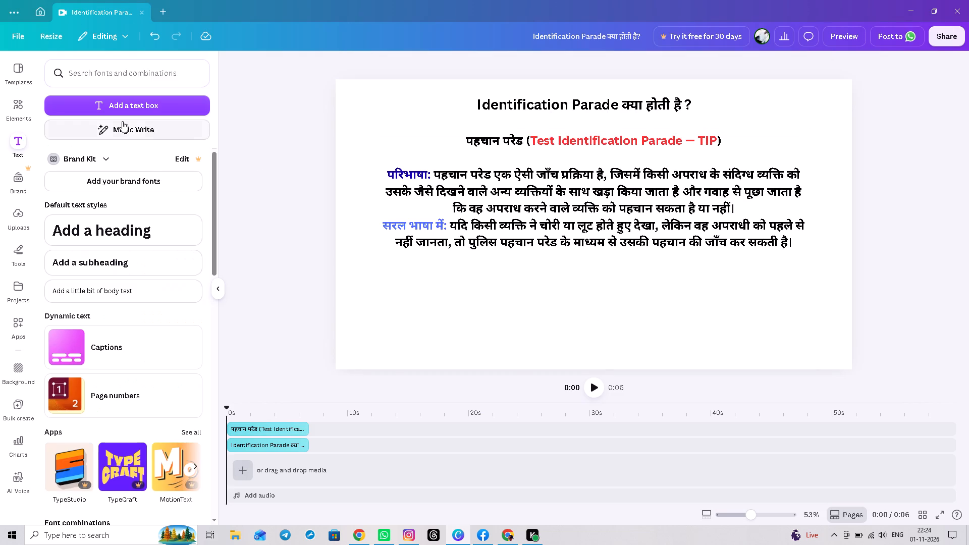
Add a new text box below the definition and replace its placeholder with the copied "उदाहरण:" paragraph.
click(144, 101)
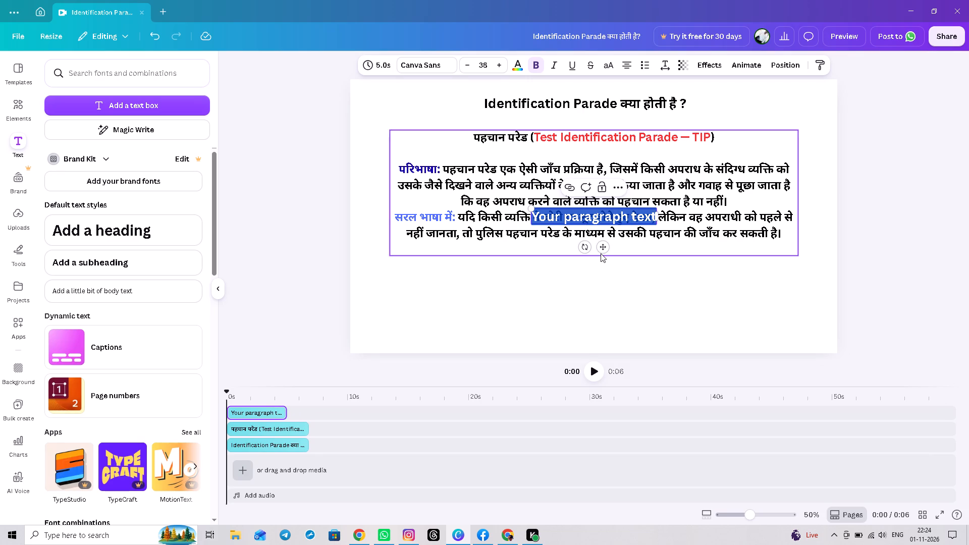
drag(604, 247, 596, 304)
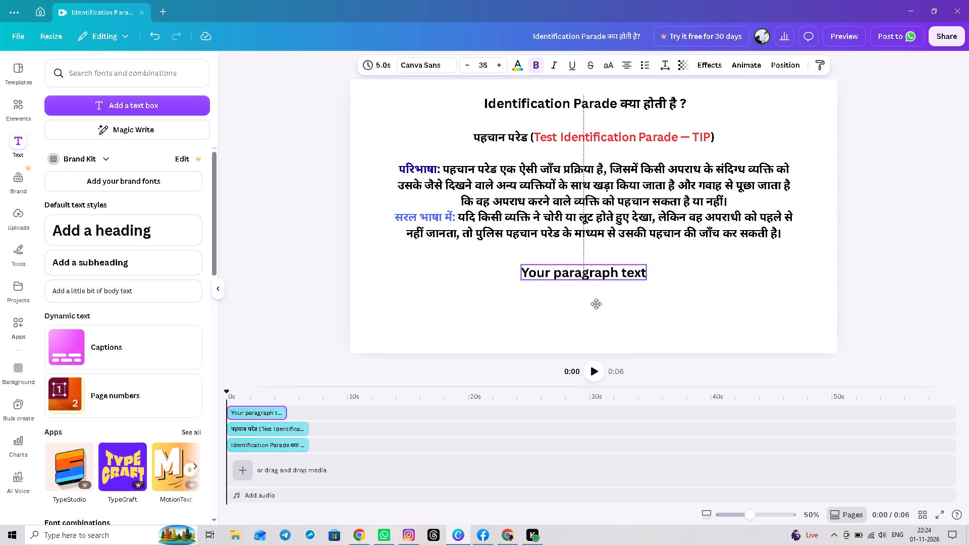
drag(596, 304, 596, 303)
double_click(600, 275)
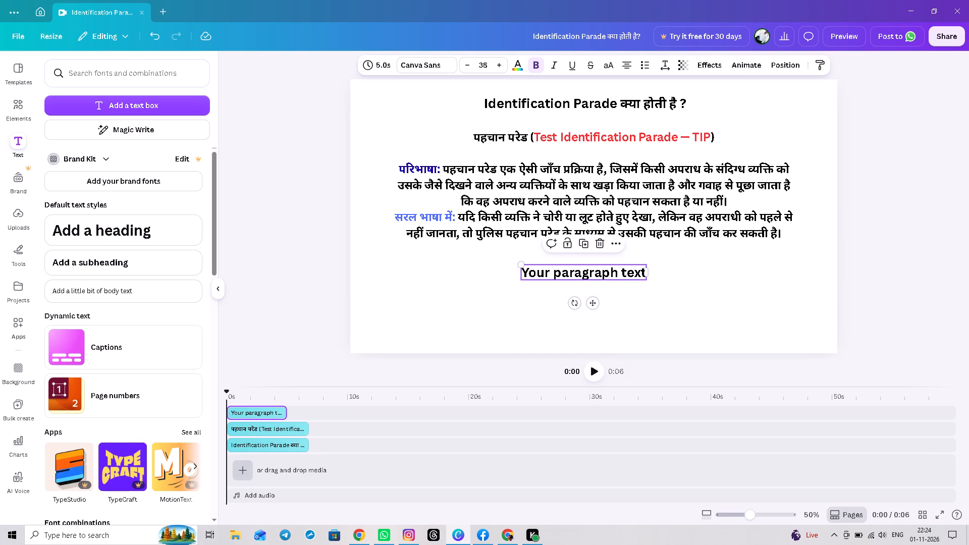
key(ctrl+a)
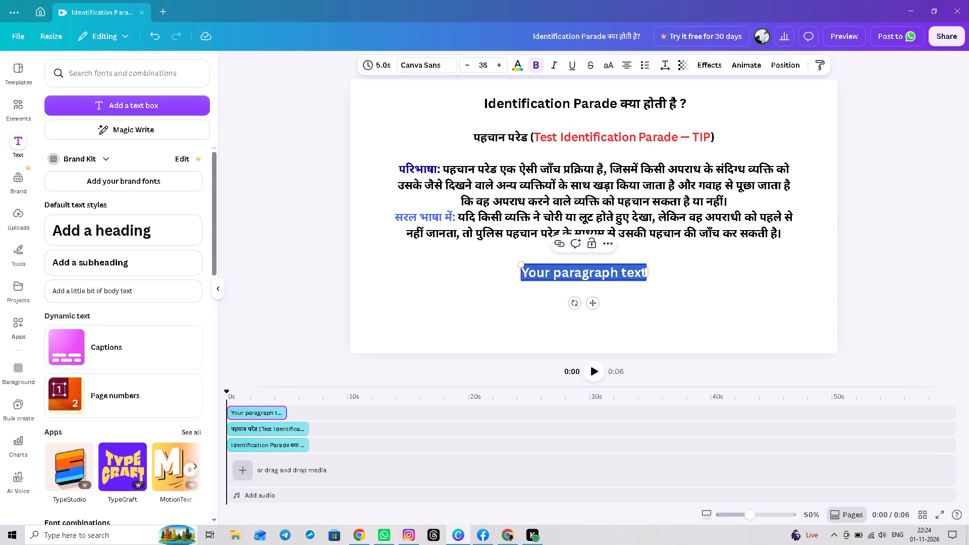
key(ctrl+v)
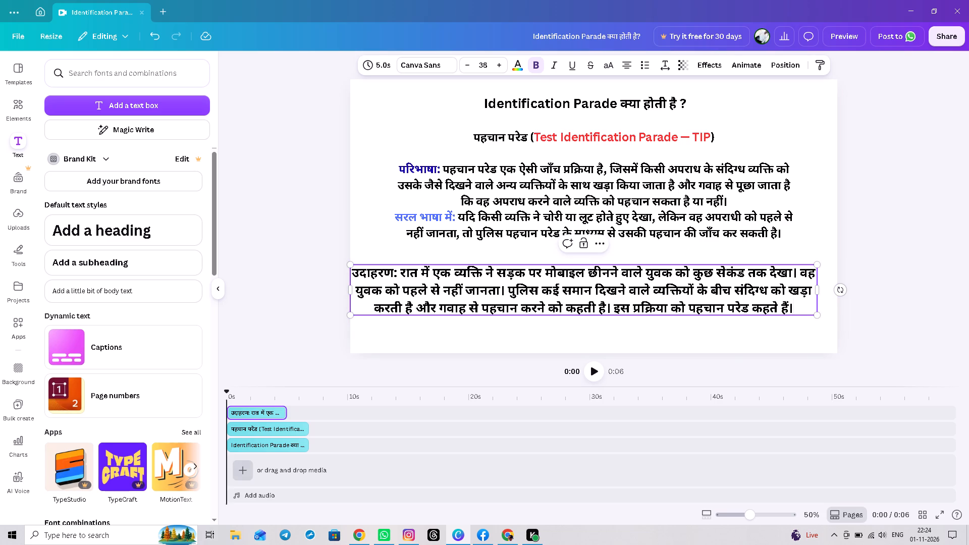
click(810, 306)
Set the "उदाहरण:" paragraph to font size 34 and narrow its text box to about 1,744 wide.
key(ctrl+a)
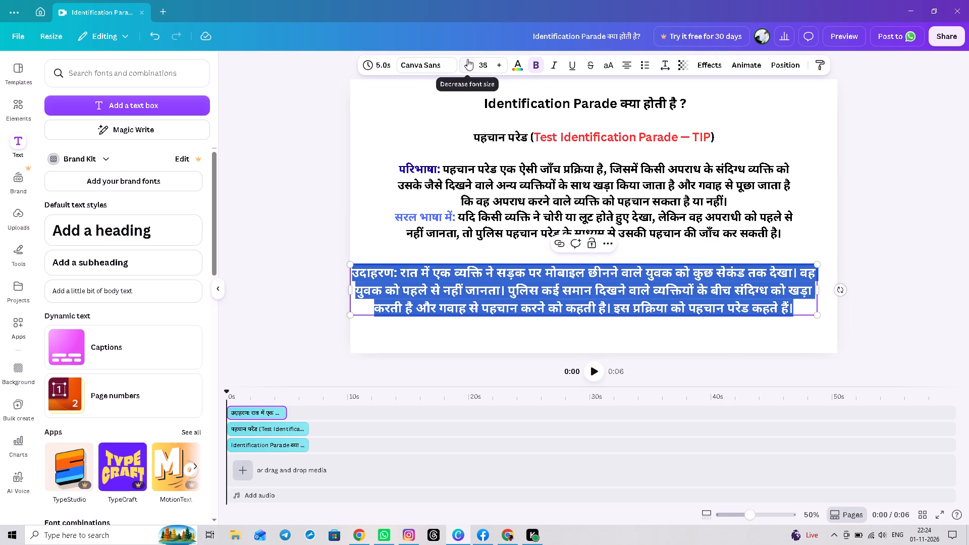
click(467, 59)
double_click(467, 59)
click(467, 59)
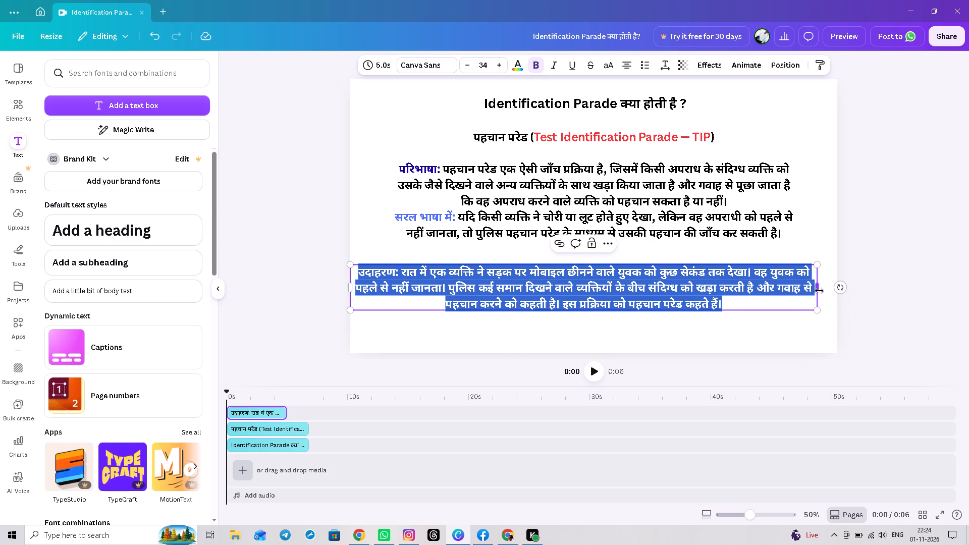
drag(819, 291, 795, 293)
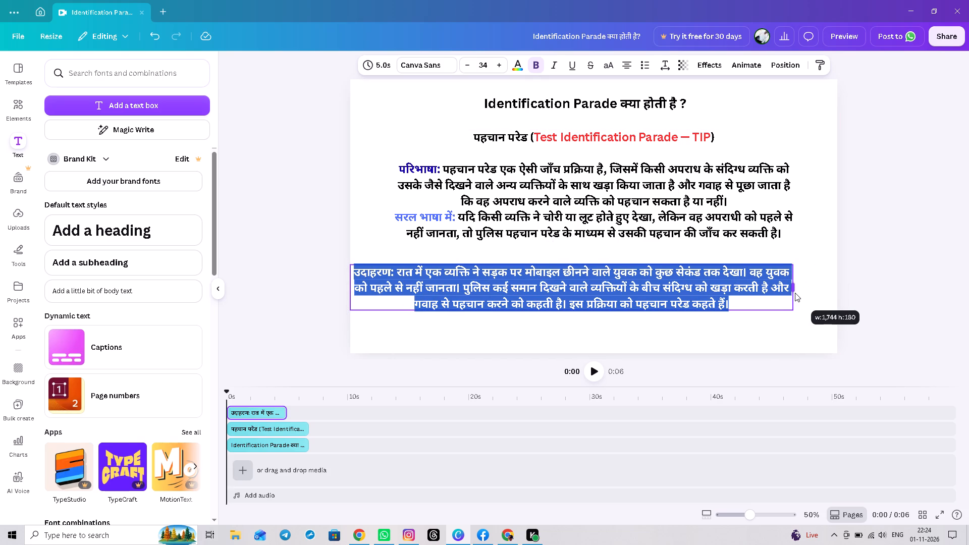
Narrow the "उदाहरण:" text box from its left side to match the definition's width and position it beneath the definition.
drag(349, 292, 400, 292)
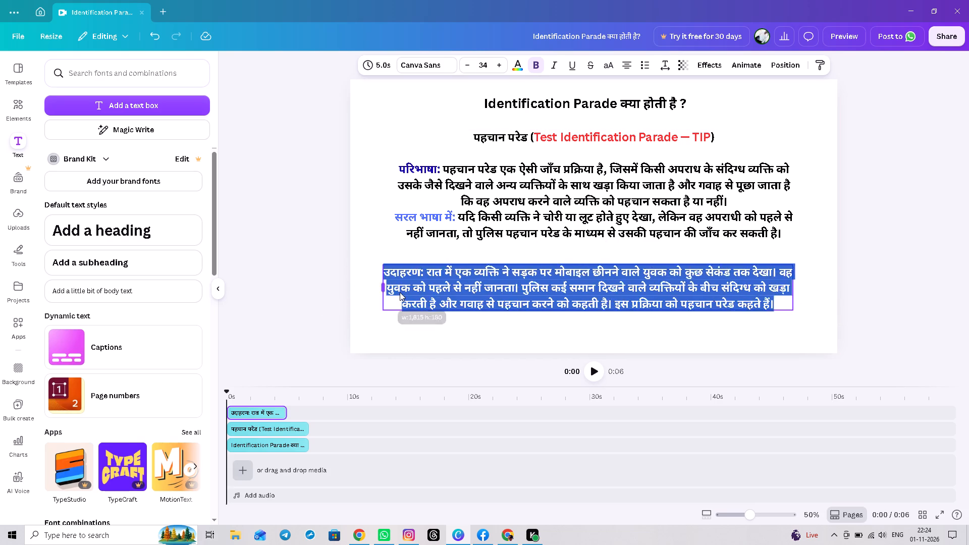
drag(400, 292, 396, 292)
click(872, 261)
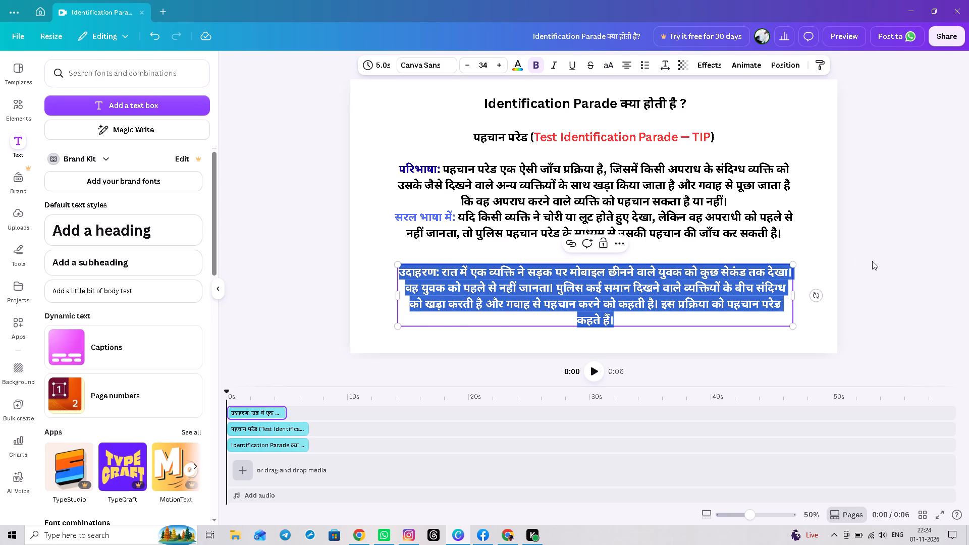
click(661, 303)
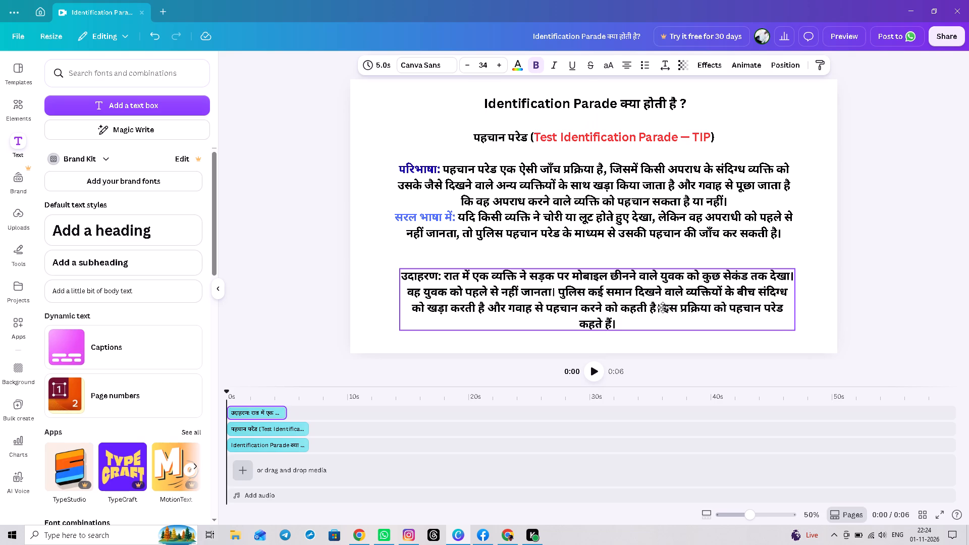
Colour the word "उदाहरण:" at the start of the example paragraph orange (#ff751f).
click(444, 273)
drag(444, 273, 400, 280)
click(524, 65)
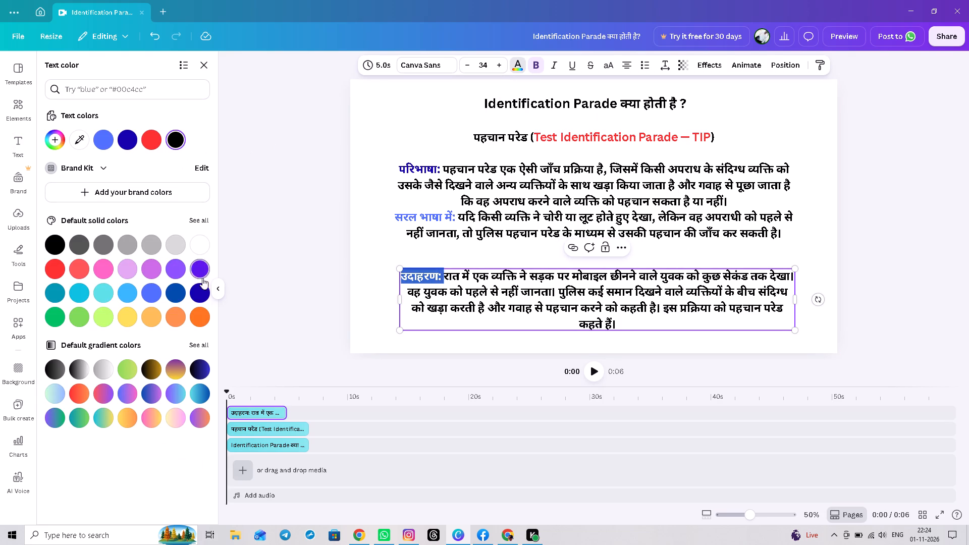
click(198, 311)
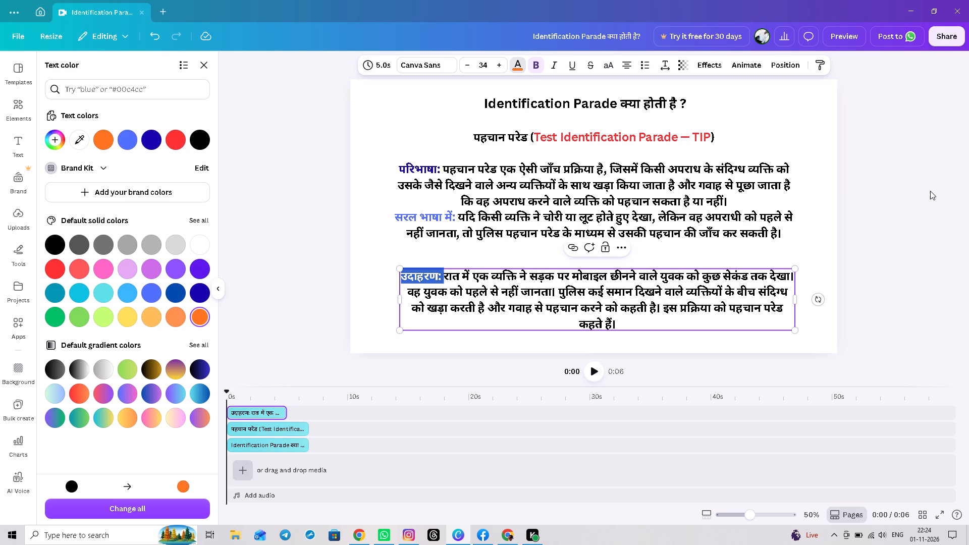
click(930, 191)
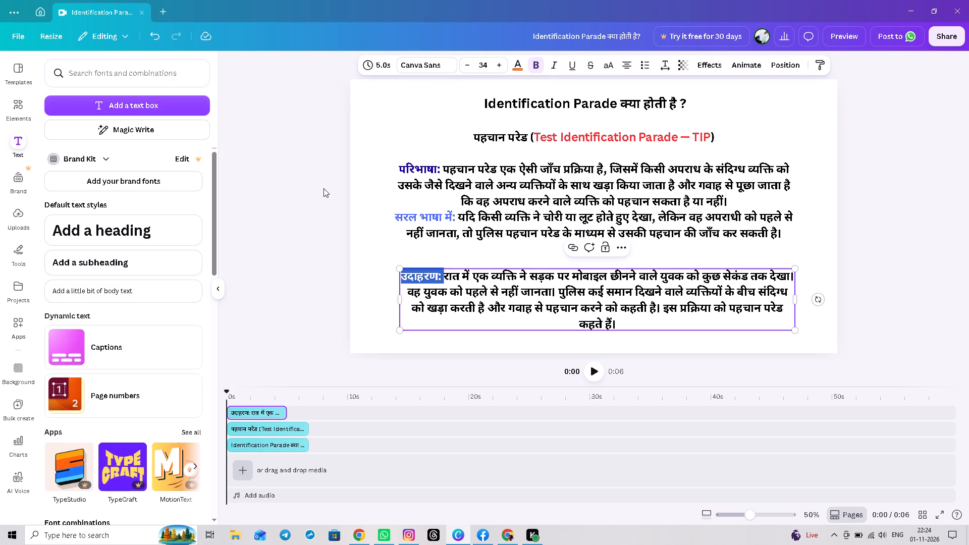
click(324, 188)
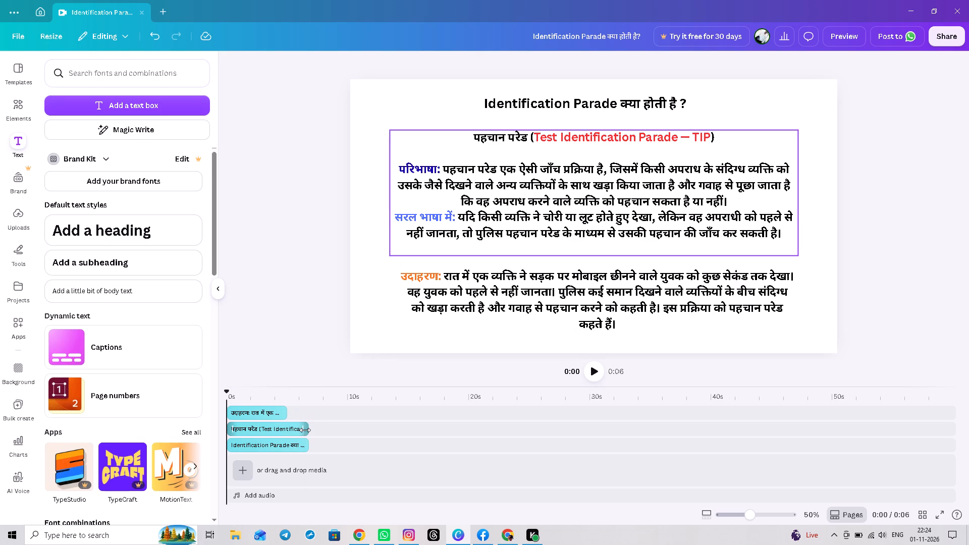
Extend the definition, heading and "उदाहरण:" text clips in the timeline to about 10.1 seconds each.
drag(305, 430, 346, 426)
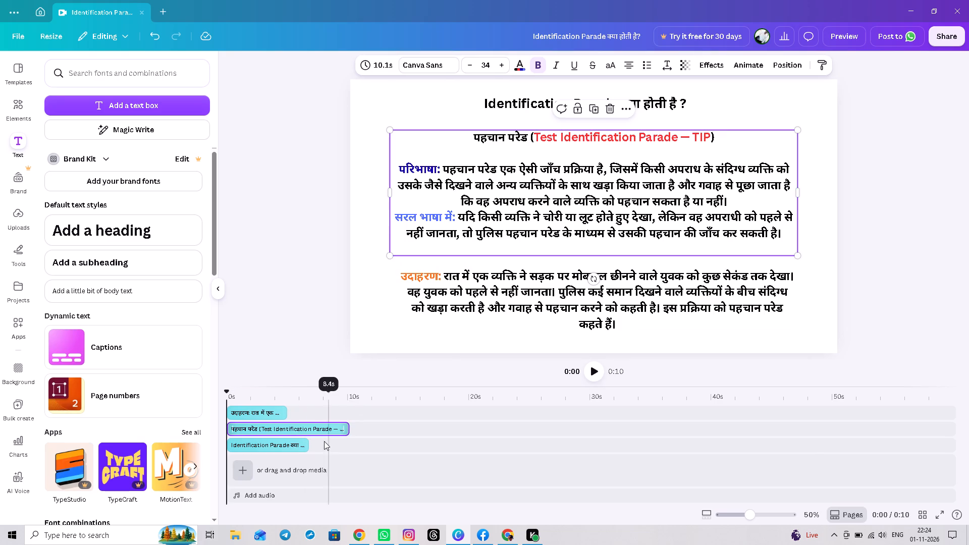
drag(306, 447, 344, 445)
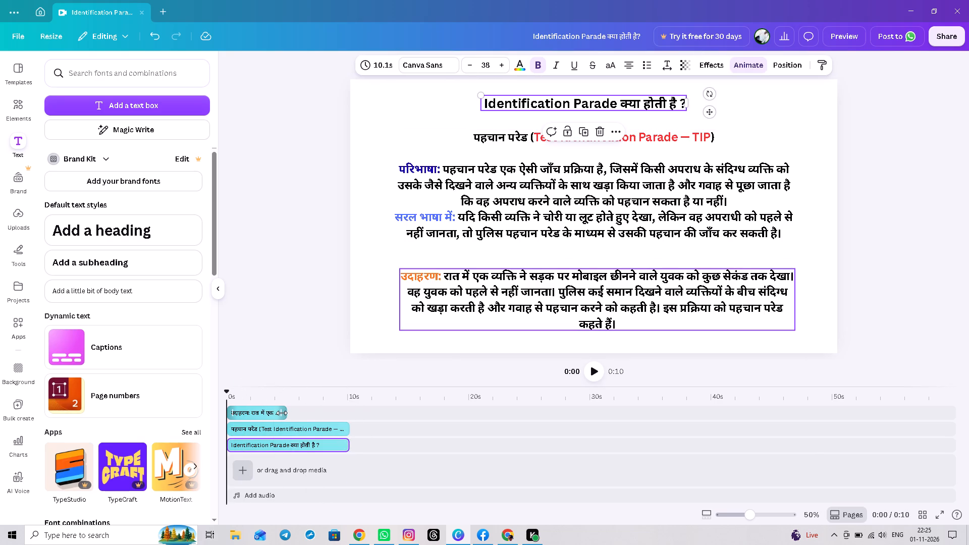
drag(282, 413, 341, 419)
click(330, 265)
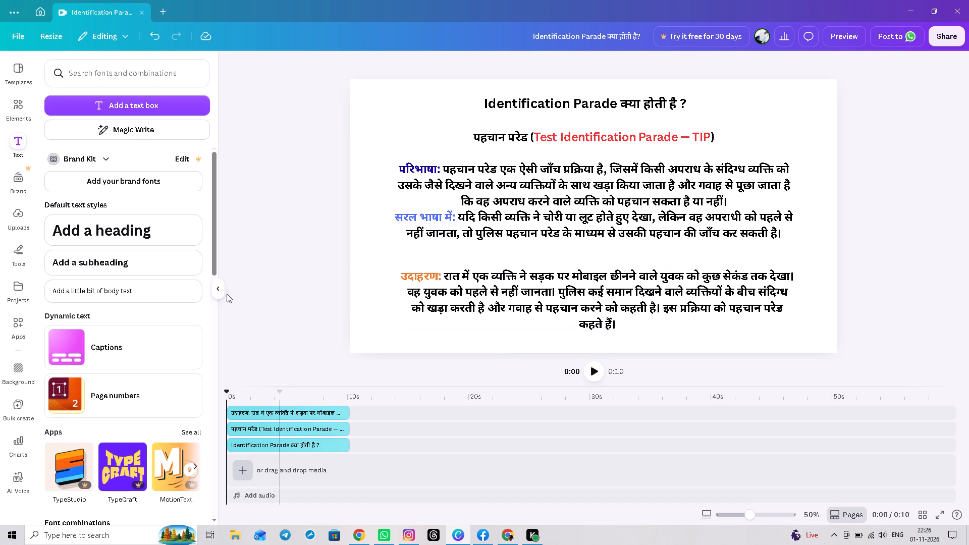
Place the playhead at the end of the three text clips, at 0:10.
click(351, 417)
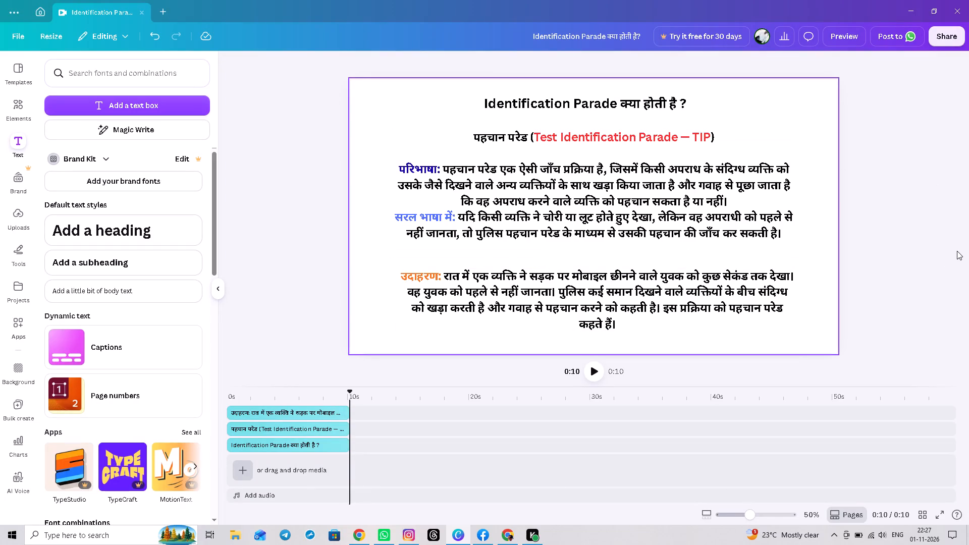
drag(957, 251, 968, 250)
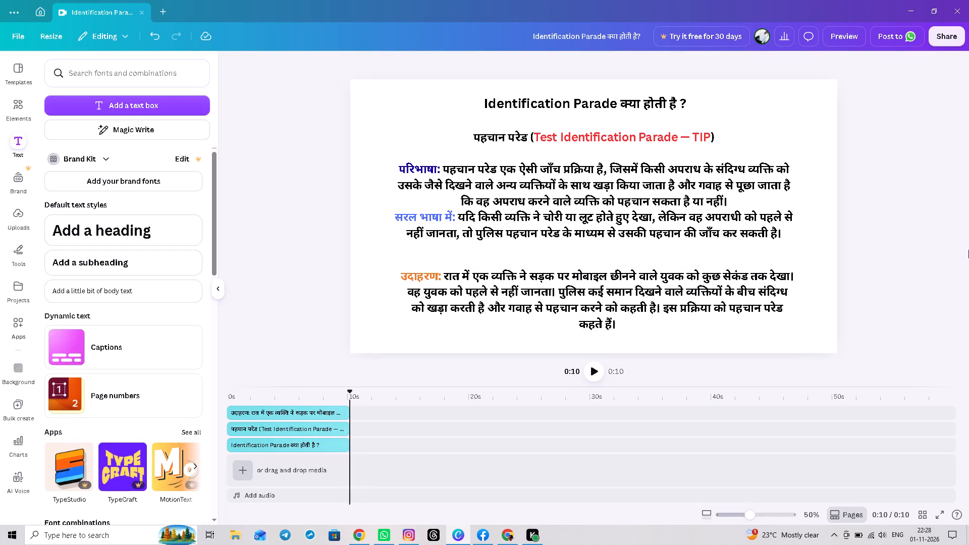
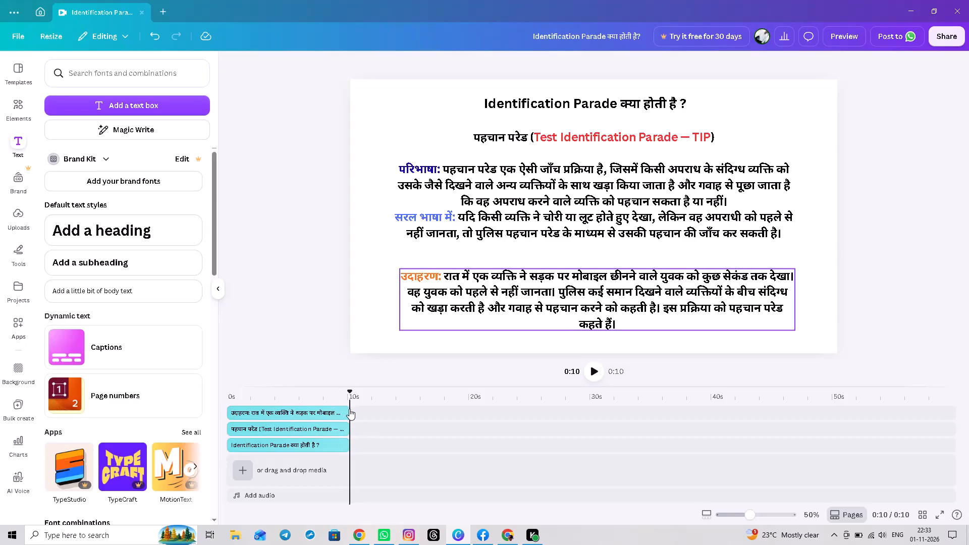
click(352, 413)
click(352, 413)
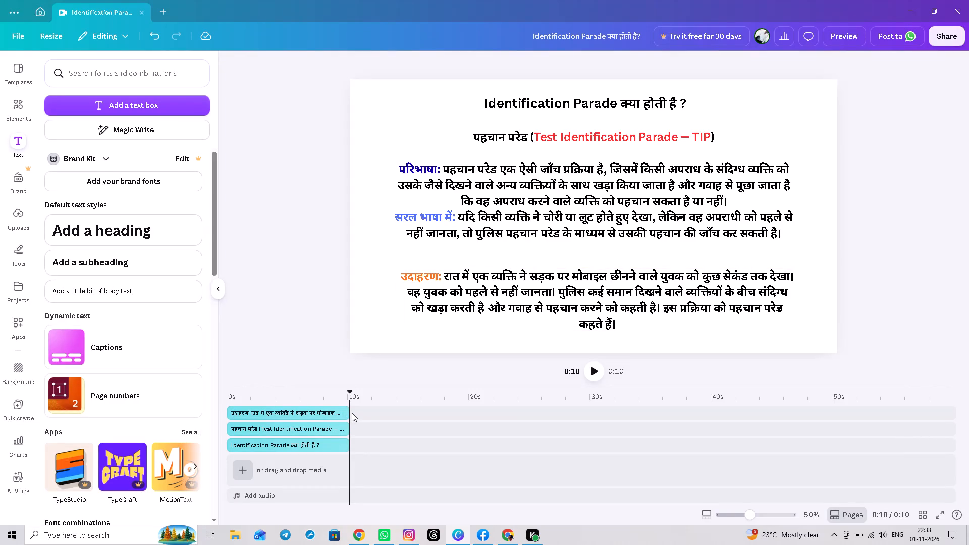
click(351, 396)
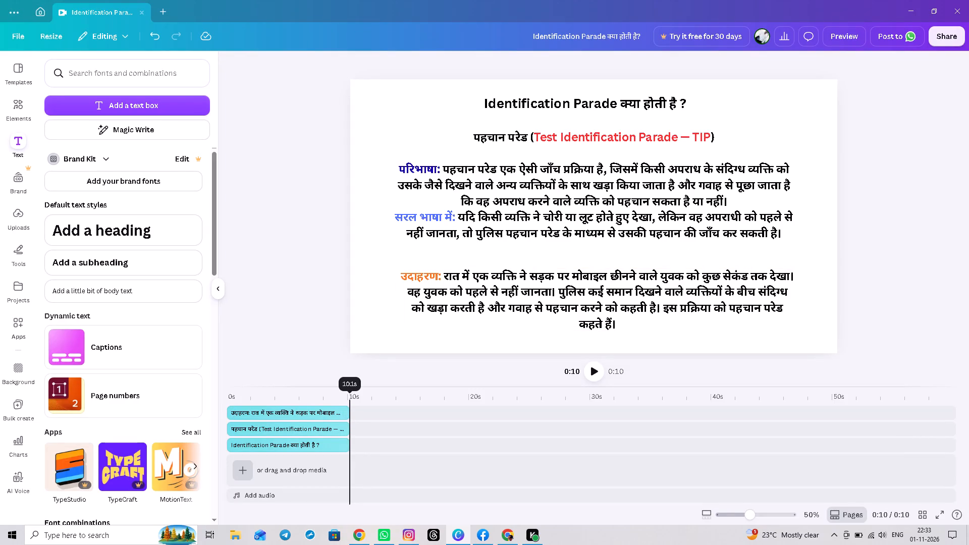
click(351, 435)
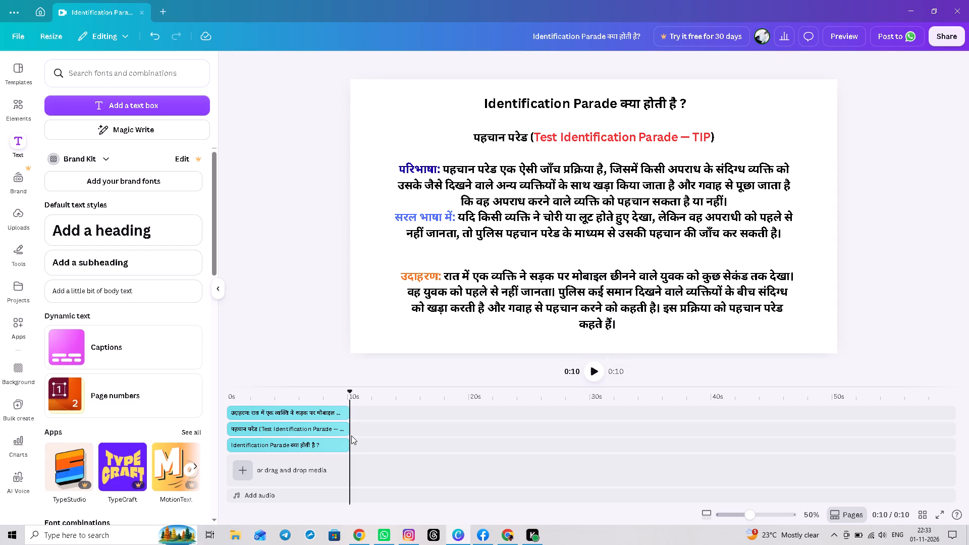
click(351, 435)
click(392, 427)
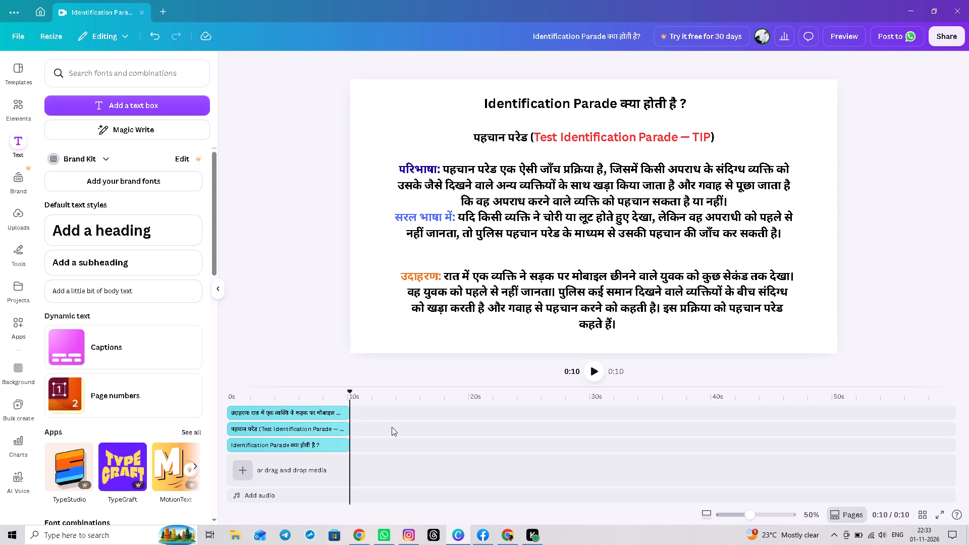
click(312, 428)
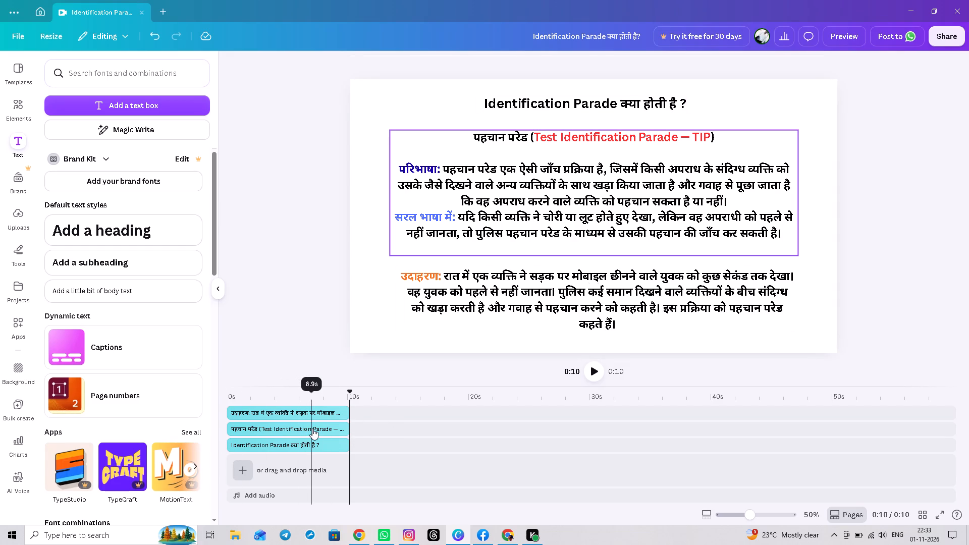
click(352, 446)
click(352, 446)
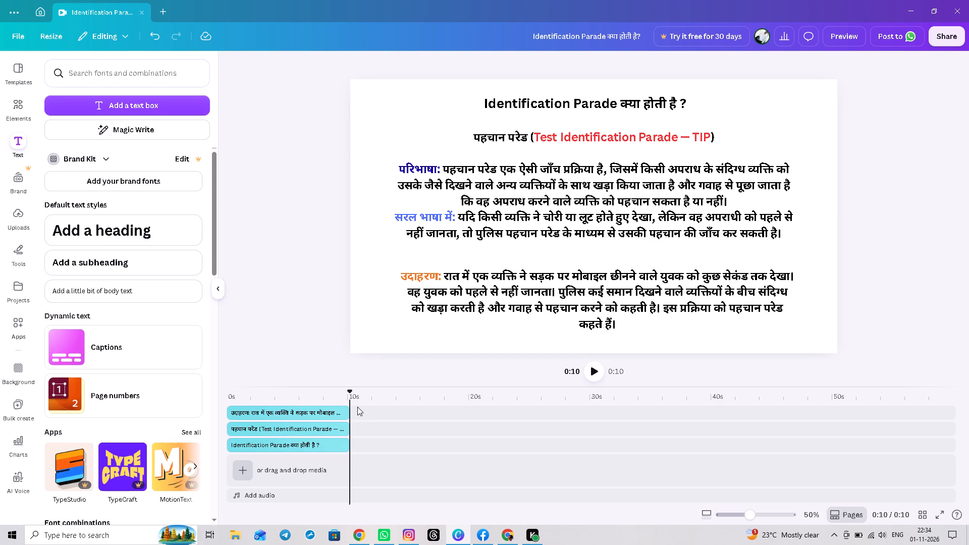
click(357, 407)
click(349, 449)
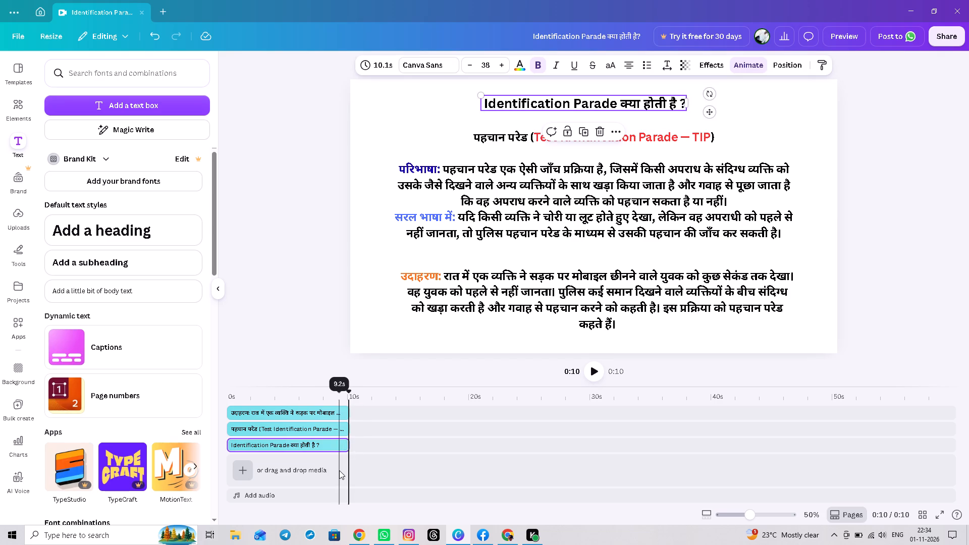
Add a new text box with the playhead at 0:10, at the end of the three existing text clips.
click(380, 412)
double_click(380, 412)
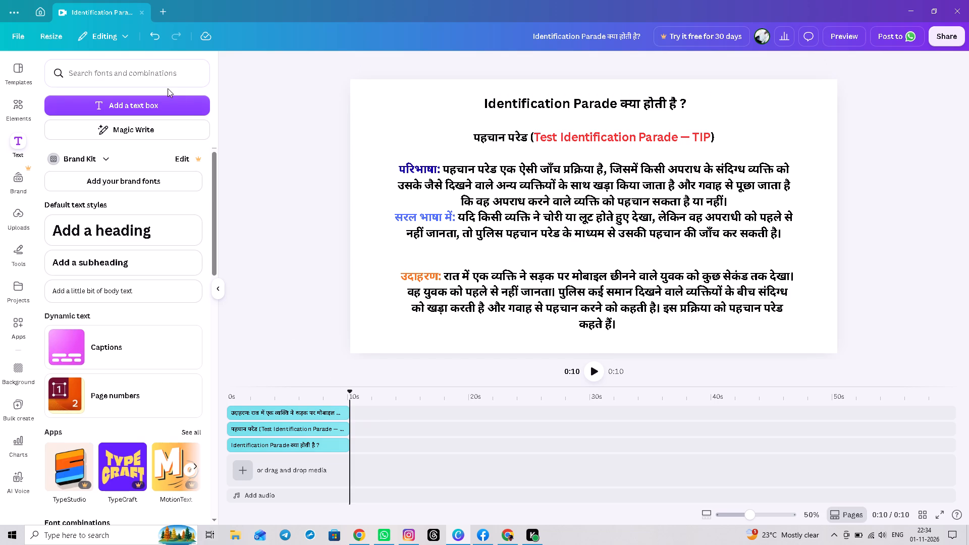
click(185, 105)
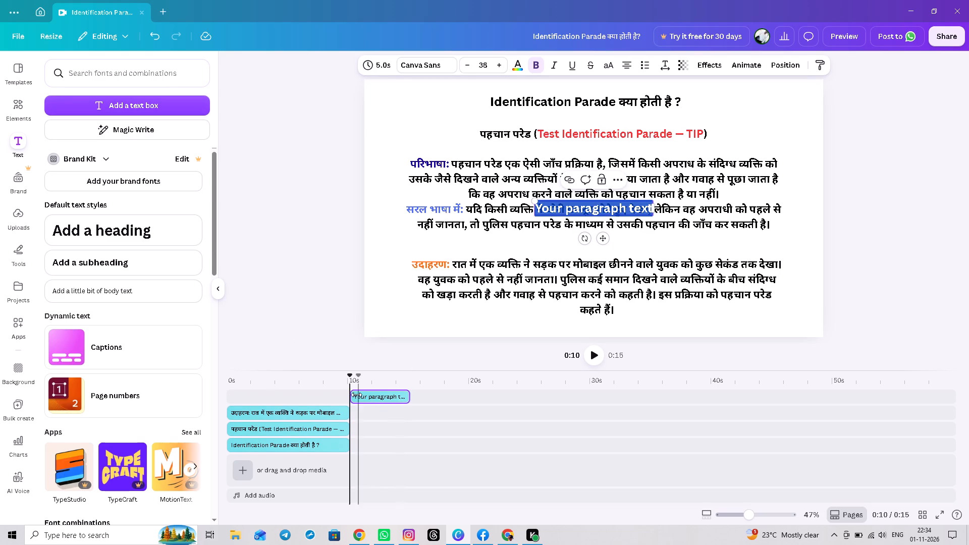
Fit the new text clip directly after the "उदाहरण:" clip in the same timeline row, about 4.9 seconds long.
click(355, 395)
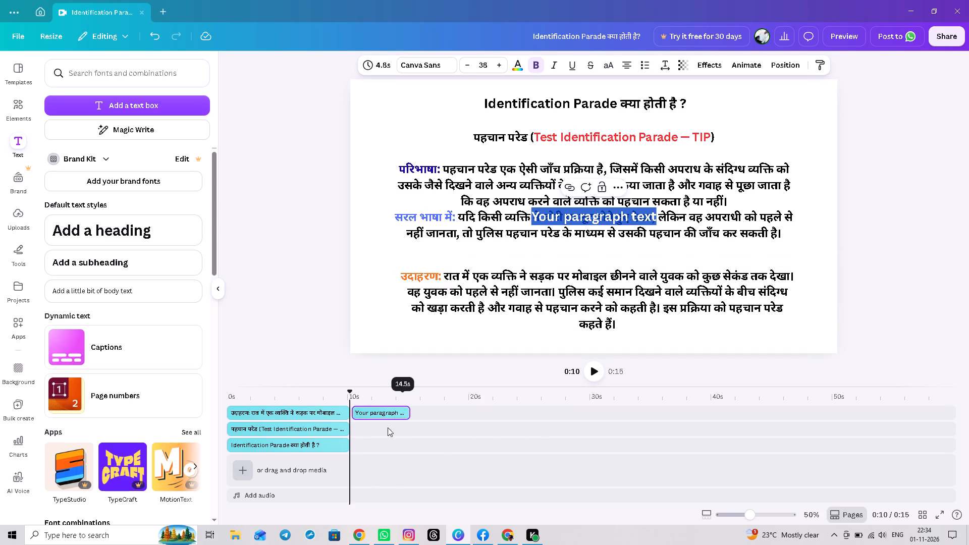
click(375, 412)
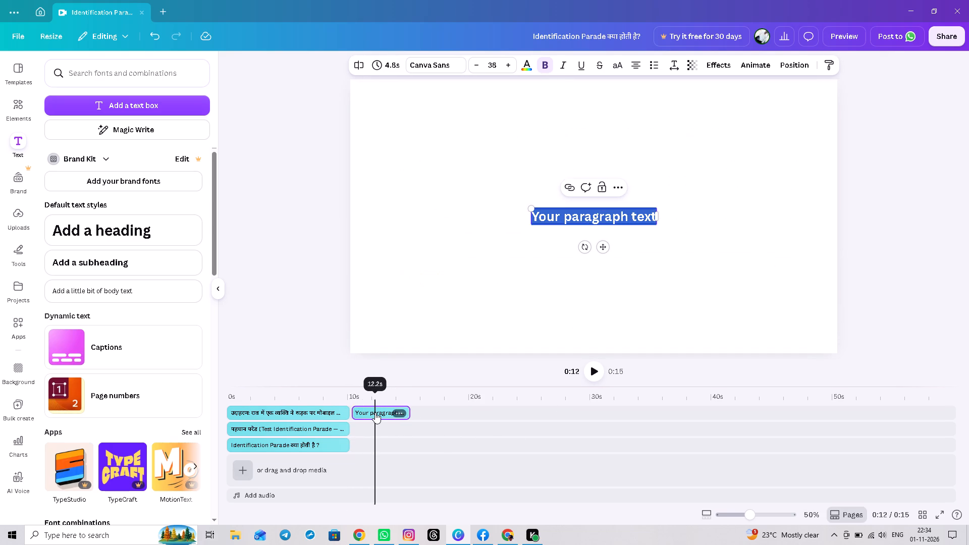
click(343, 413)
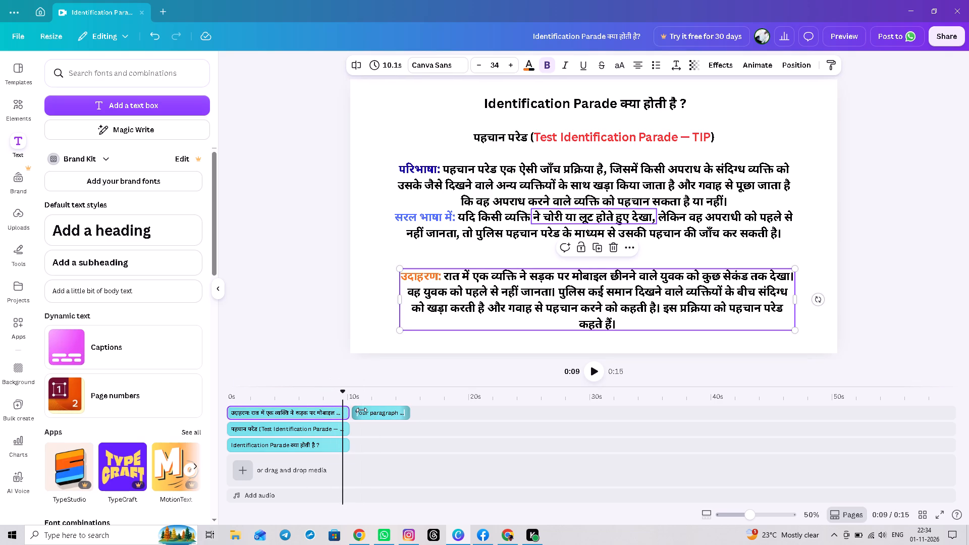
click(361, 410)
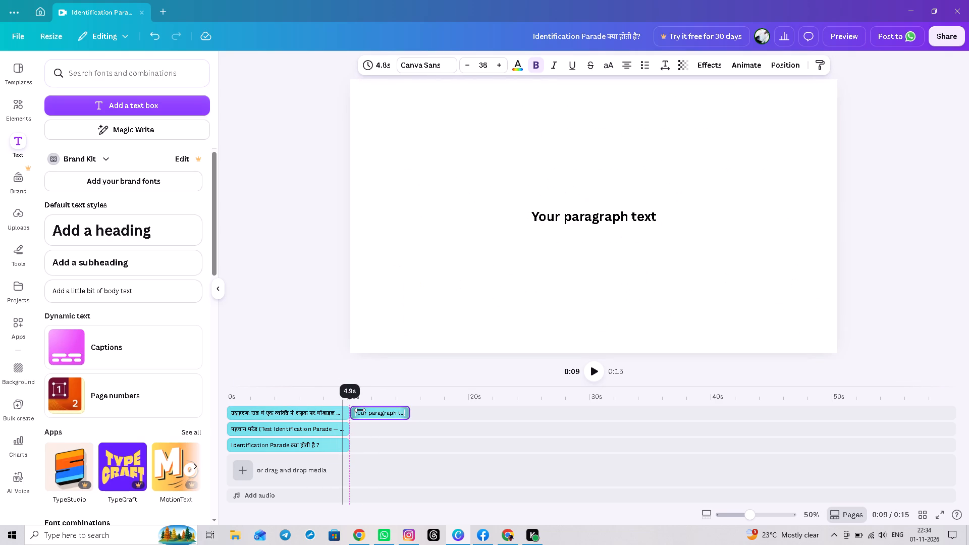
double_click(360, 410)
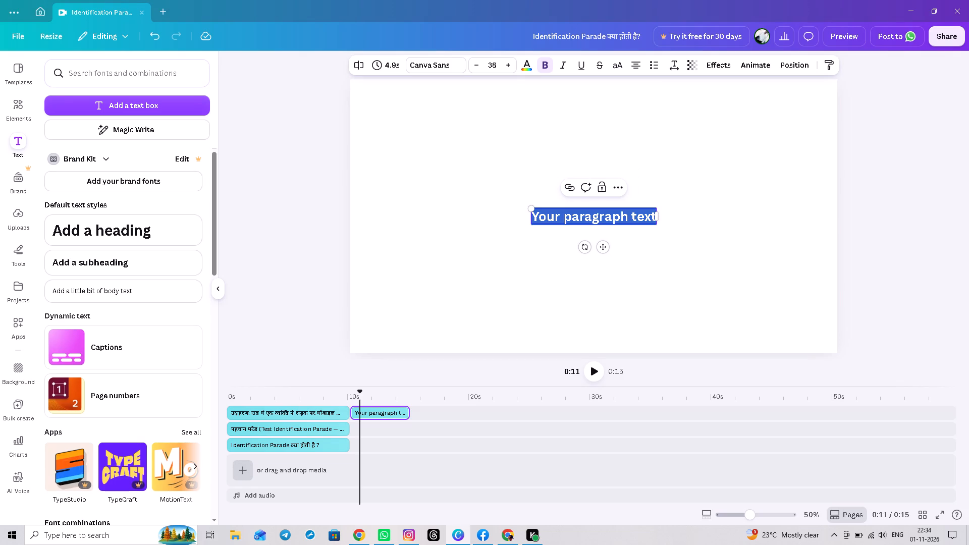
key(ctrl+v)
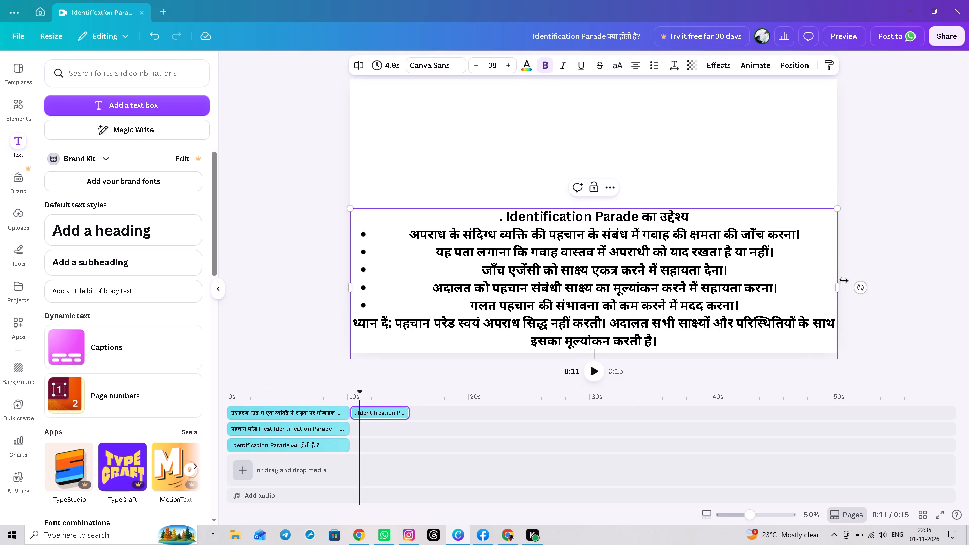
Reduce the font size of all the pasted text in the box to 35.
click(474, 63)
click(474, 63)
click(474, 63)
click(490, 220)
key(ctrl+a)
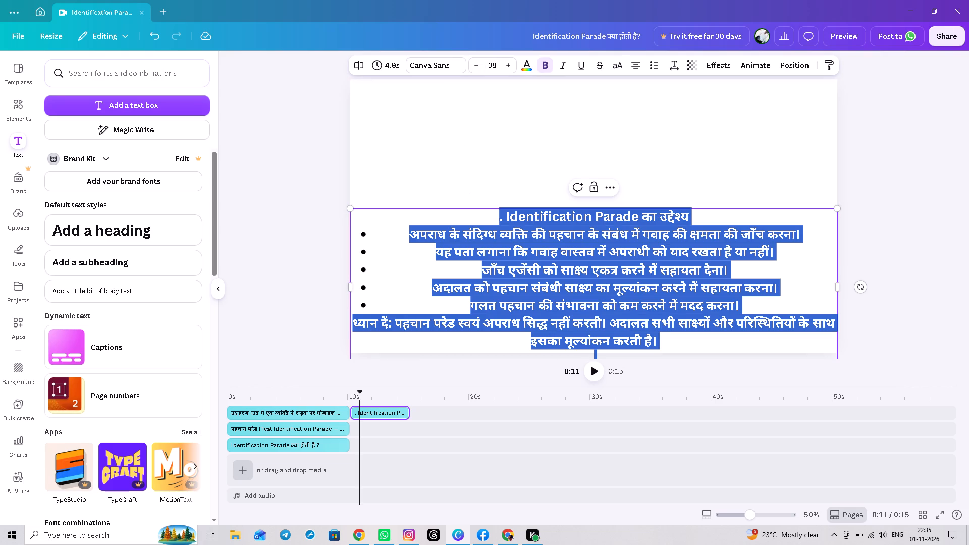
click(476, 69)
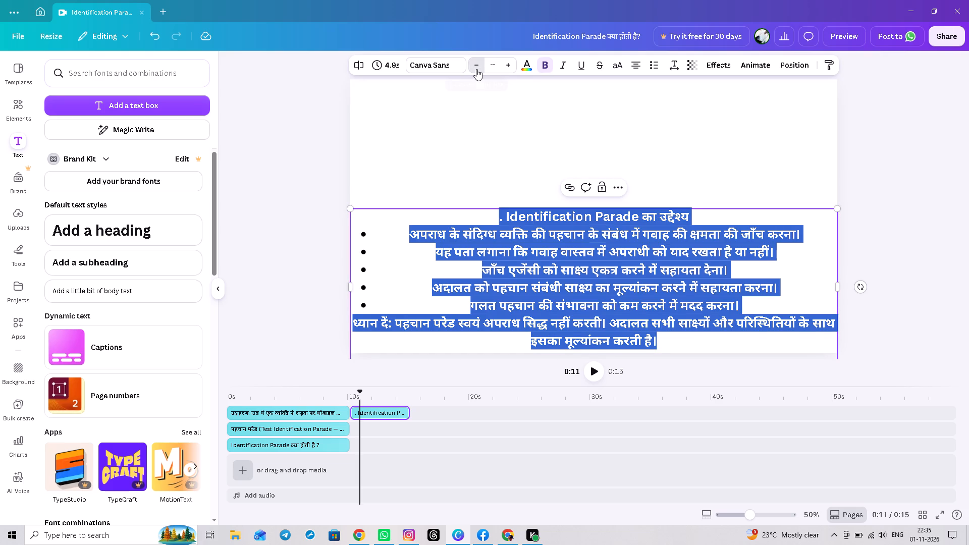
double_click(476, 69)
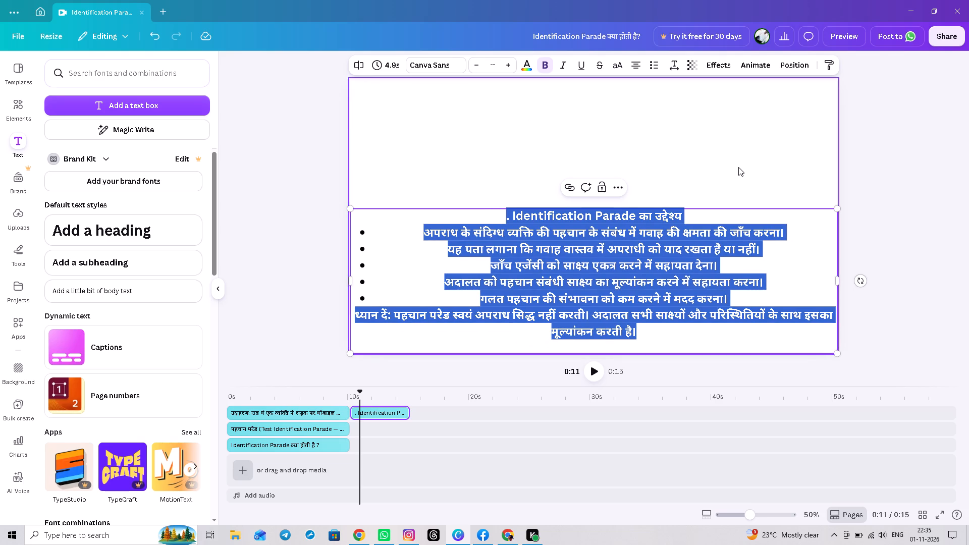
click(738, 167)
click(655, 299)
double_click(655, 299)
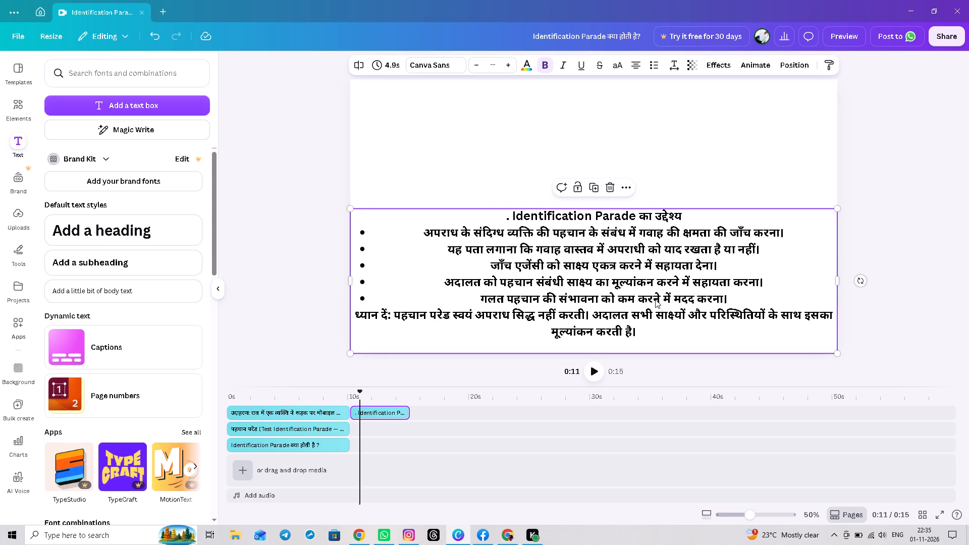
click(561, 258)
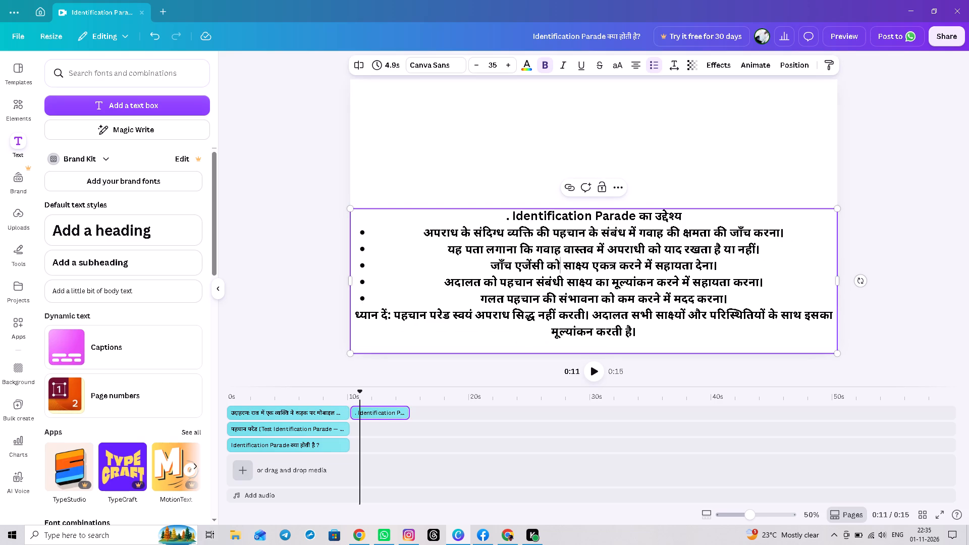
Set the font size of the heading "Identification Parade का उद्देश्य" to 38.
drag(512, 214, 545, 214)
drag(545, 214, 683, 217)
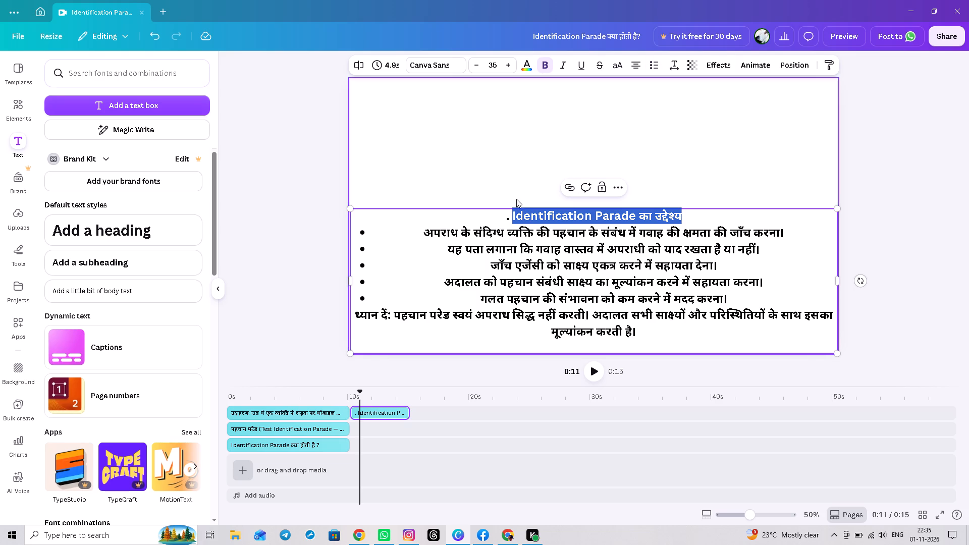
click(505, 62)
click(505, 62)
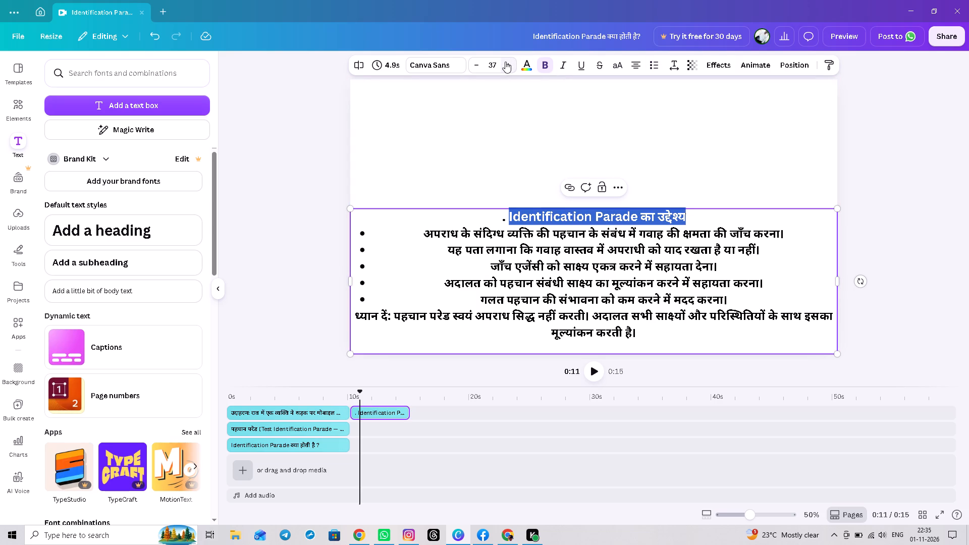
click(505, 62)
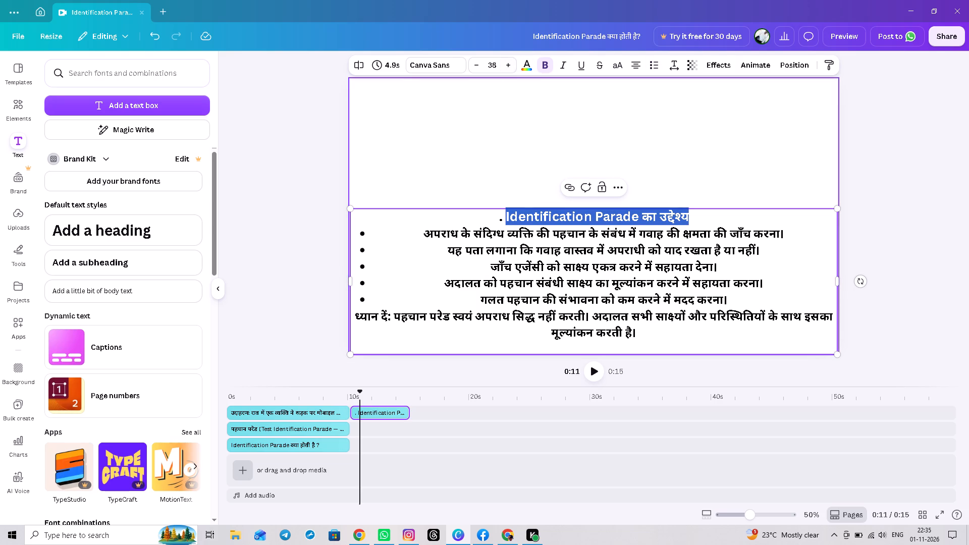
click(505, 220)
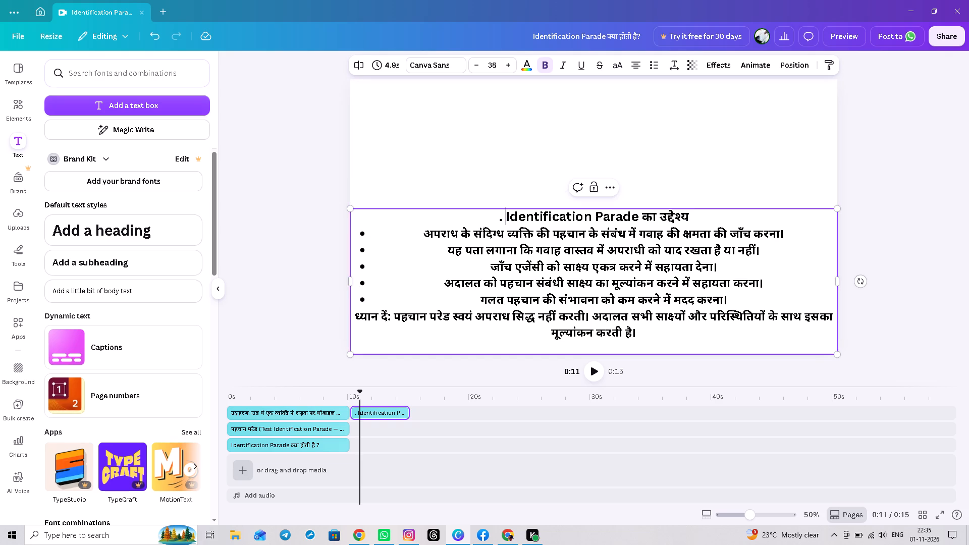
Delete the stray dot and space before the heading "Identification Parade का उद्देश्य" and insert two blank lines below it.
key(BackSpace)
key(BackSpace)
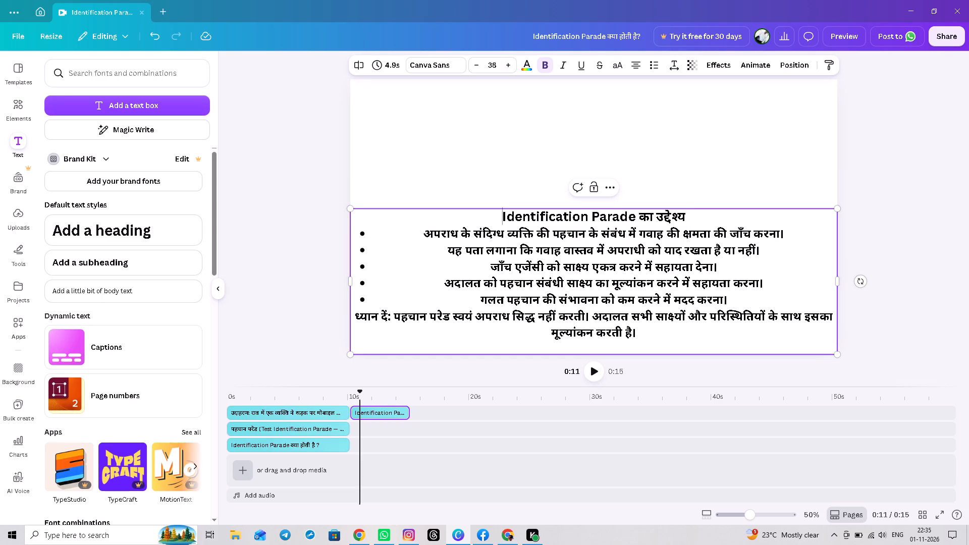
click(697, 219)
key(Return)
key(Return)
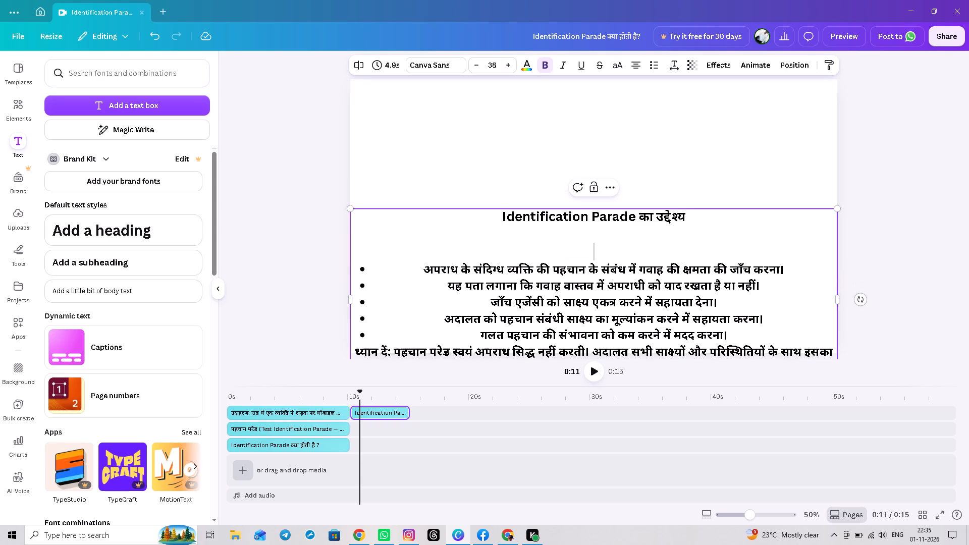
Move the whole purpose text box upward on the slide so that all its lines fit on the page.
click(783, 122)
drag(697, 279, 702, 221)
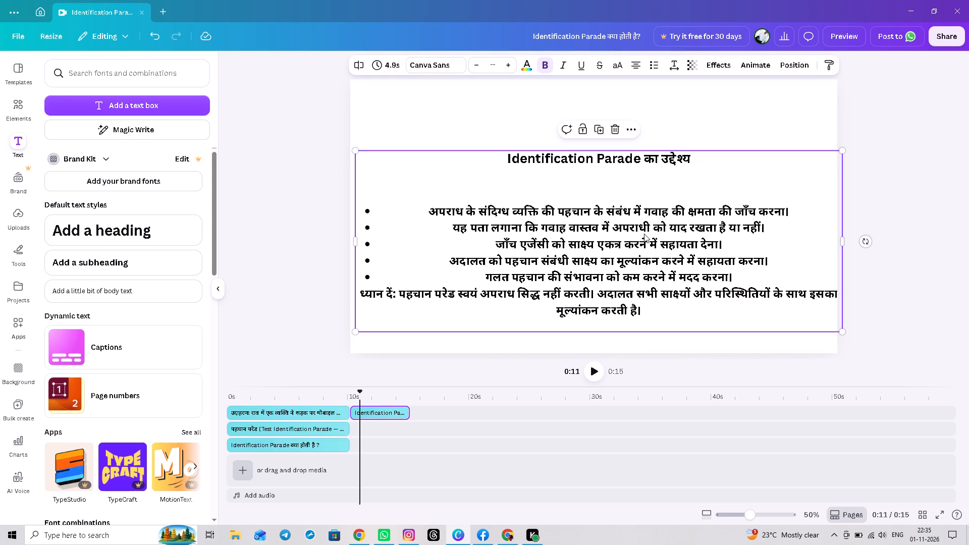
Remove the bullets from the first three purpose points, keeping each point on its own line.
click(430, 211)
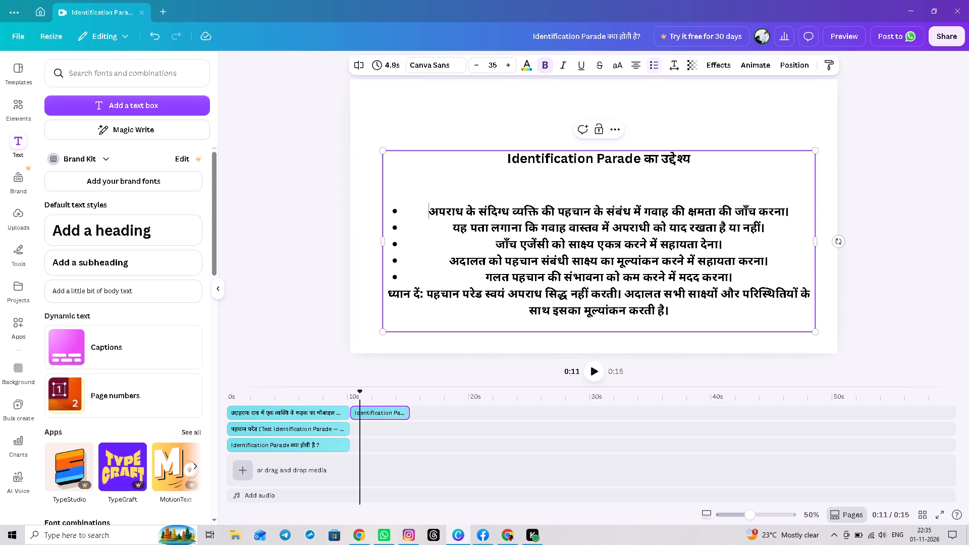
key(BackSpace)
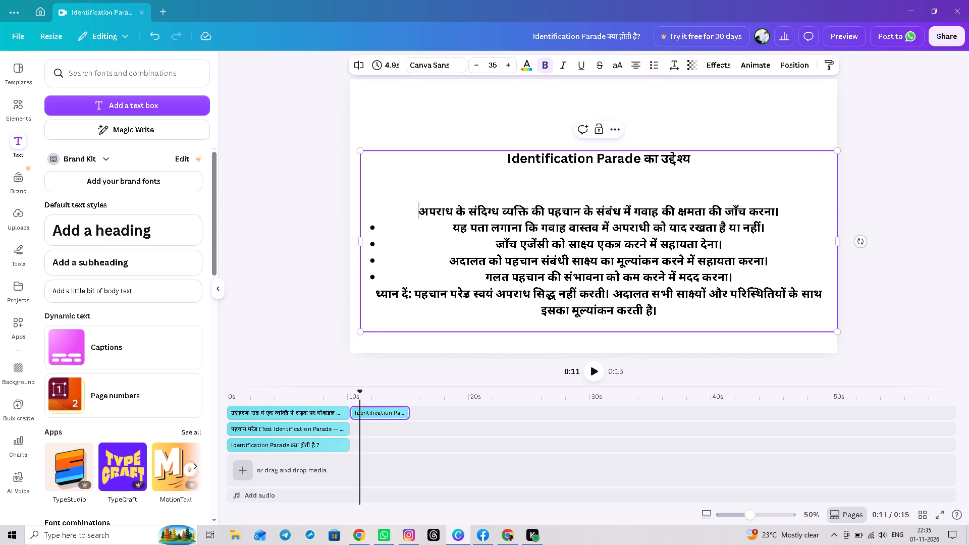
key(BackSpace)
key(Return)
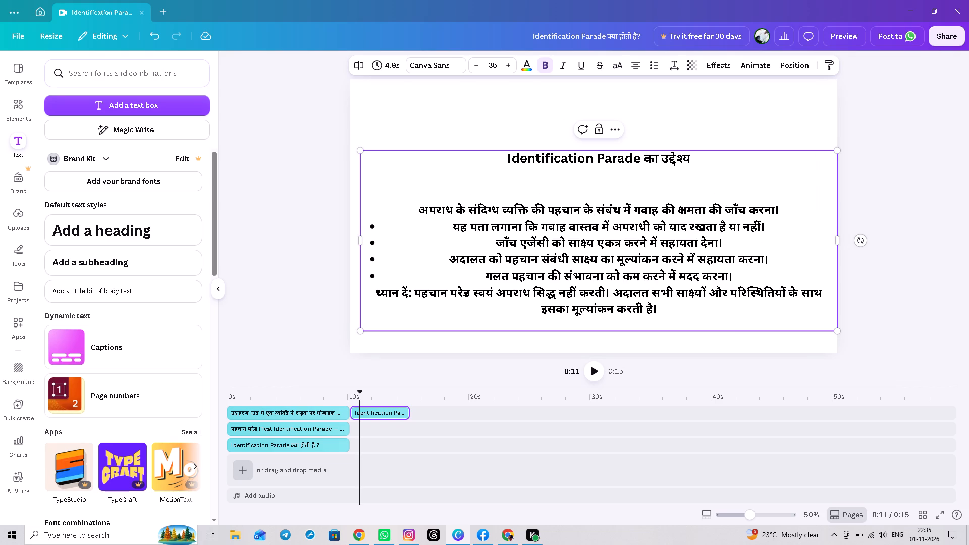
click(455, 228)
key(BackSpace)
key(BackSpace)
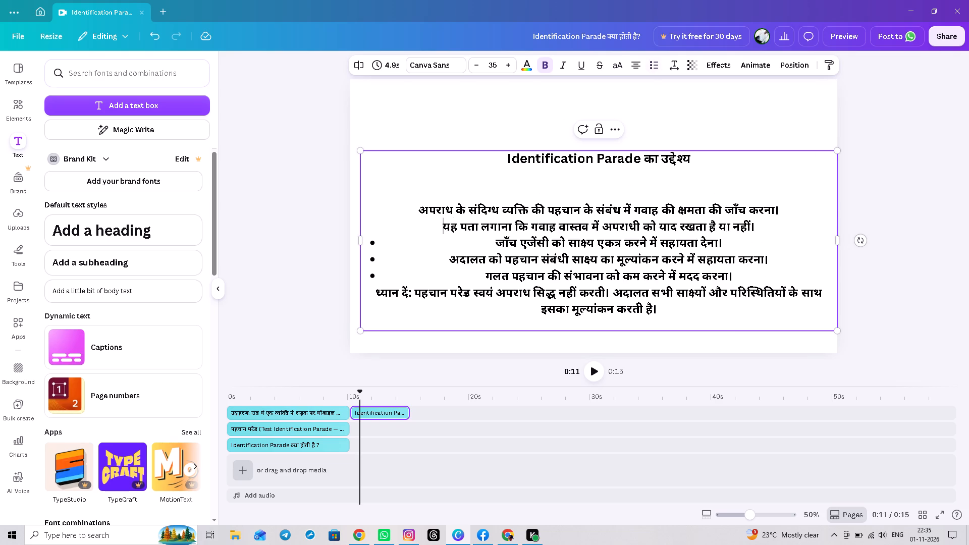
key(Return)
click(417, 224)
click(382, 242)
click(382, 242)
key(BackSpace)
key(BackSpace)
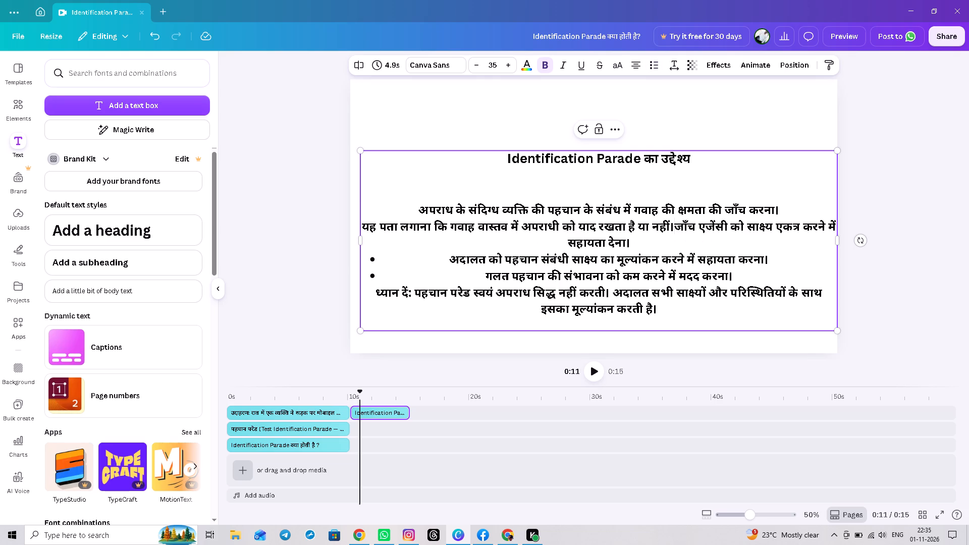
key(Return)
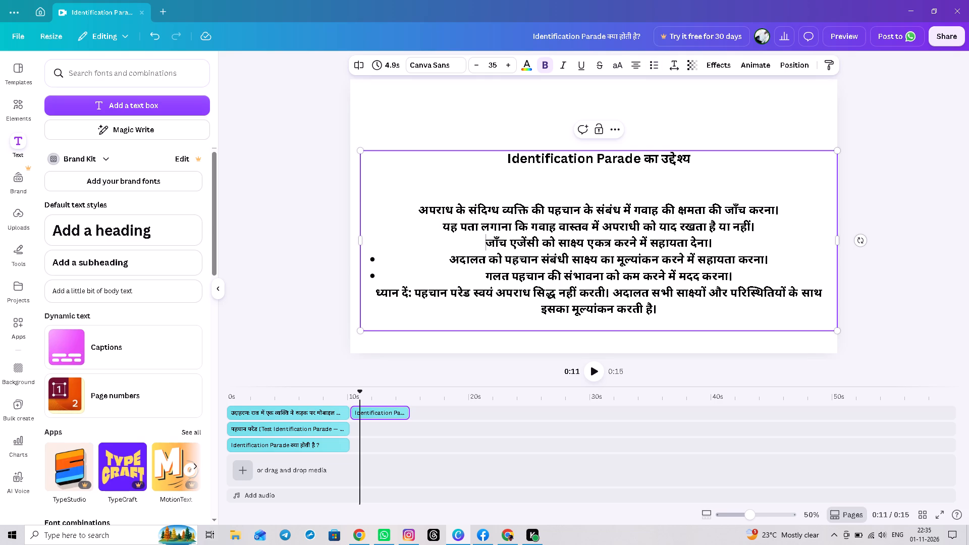
Remove the bullets from the fourth and fifth purpose points, keeping each on its own line.
click(417, 215)
click(442, 262)
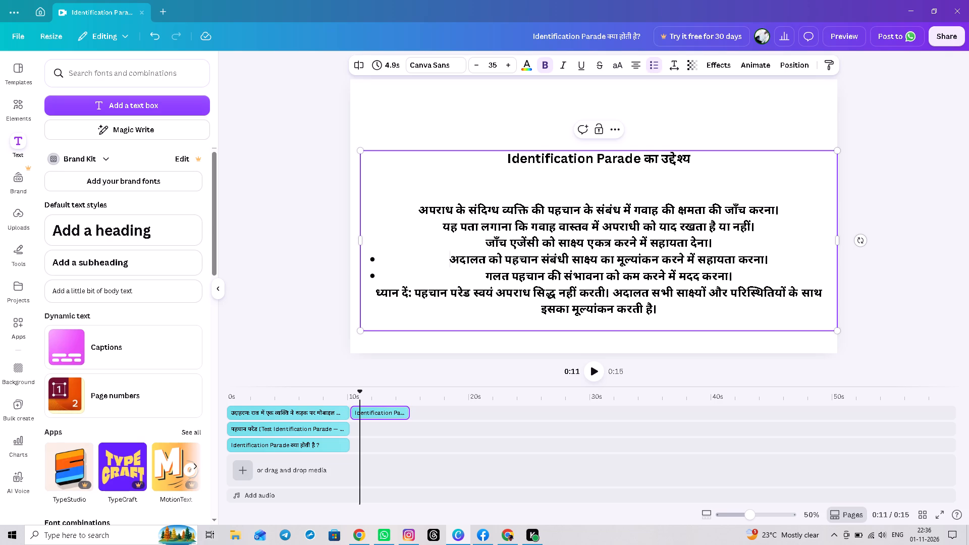
key(BackSpace)
click(442, 262)
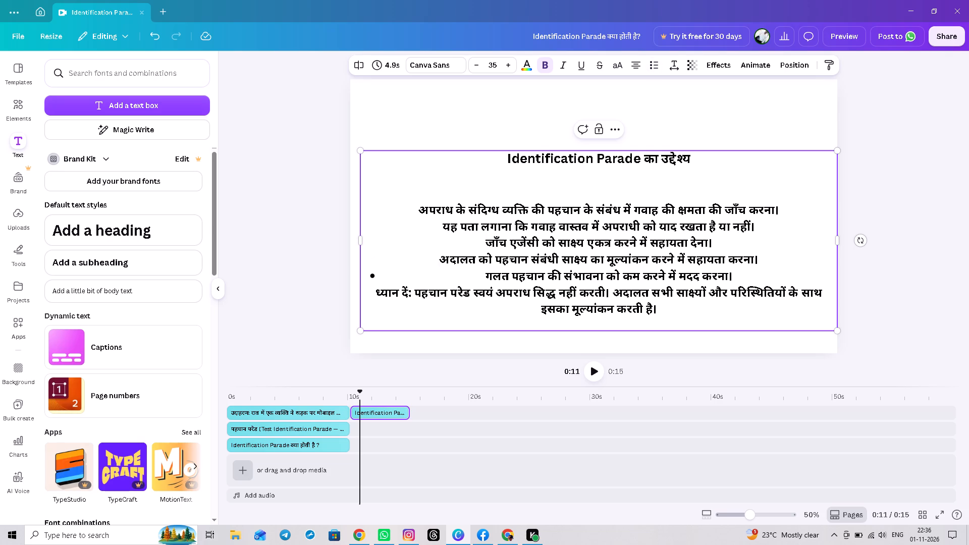
key(BackSpace)
key(Return)
click(464, 280)
key(BackSpace)
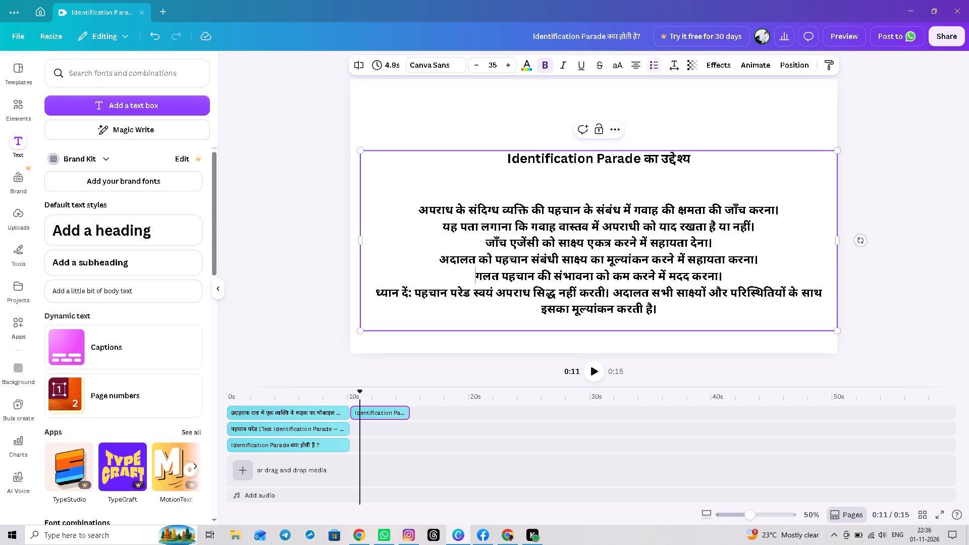
key(BackSpace)
key(Return)
Left-align the five purpose points and the "ध्यान दें" note, leaving out the heading.
drag(417, 209, 536, 315)
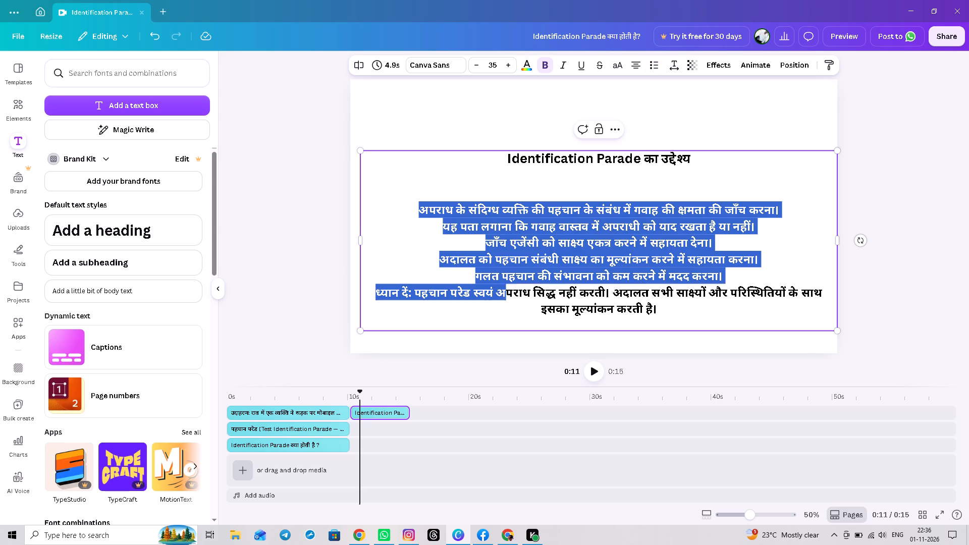
drag(536, 315, 653, 353)
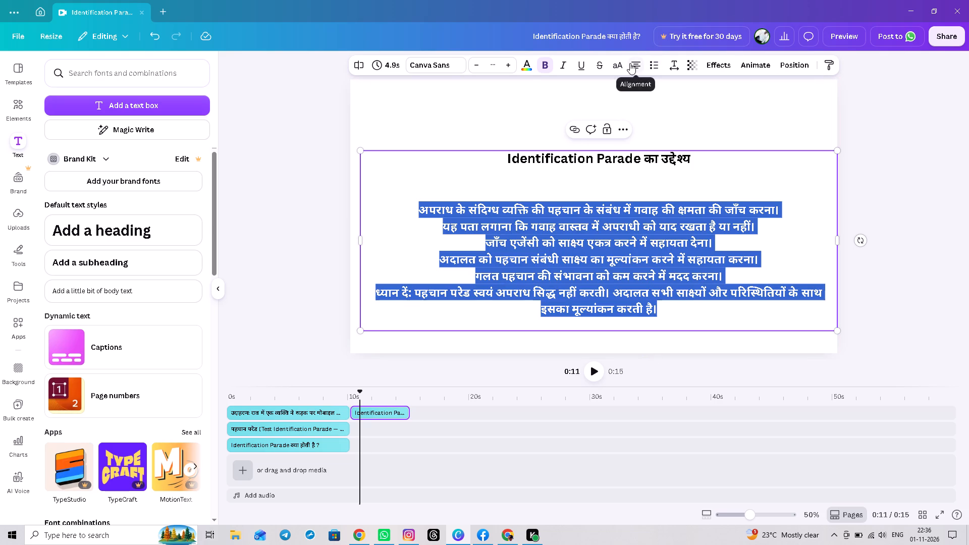
click(630, 63)
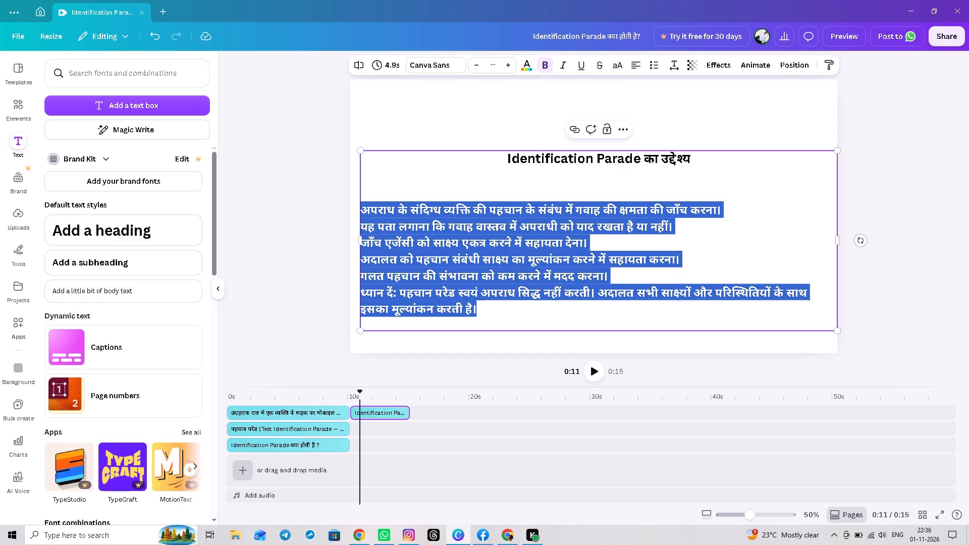
Indent the first purpose point, "अपराध के संदिग्ध व्यक्ति…", by one space and number it "1.".
click(363, 209)
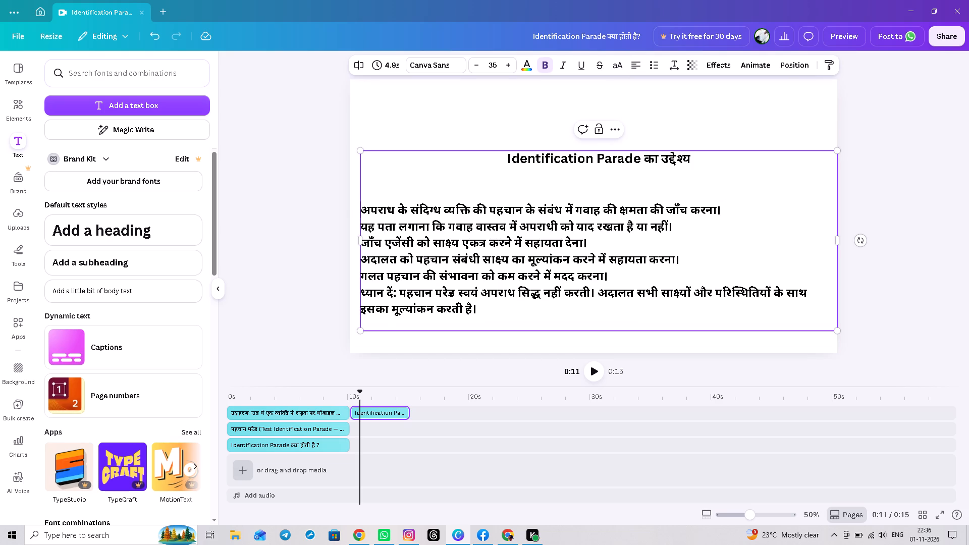
click(364, 211)
click(364, 209)
click(734, 209)
click(363, 209)
key(space)
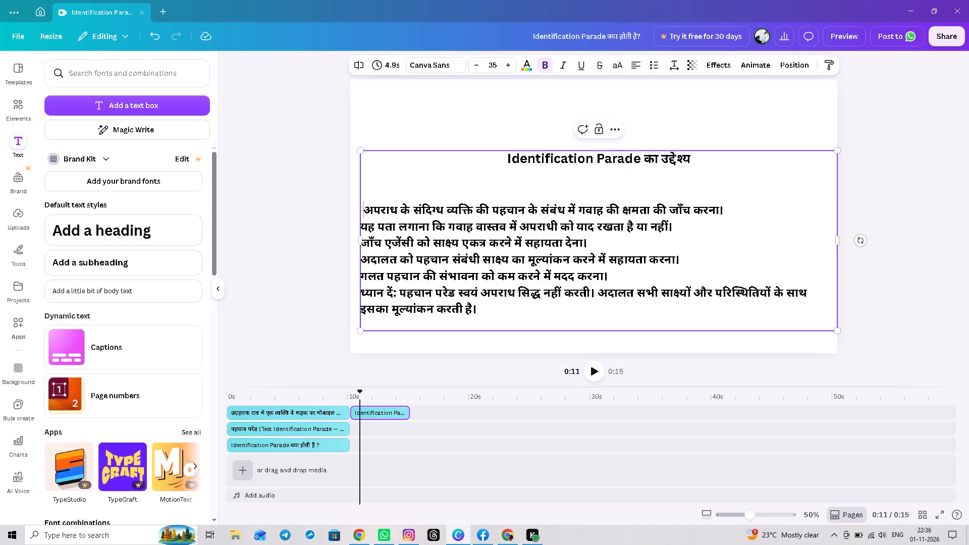
key(1)
text(.)
key(space)
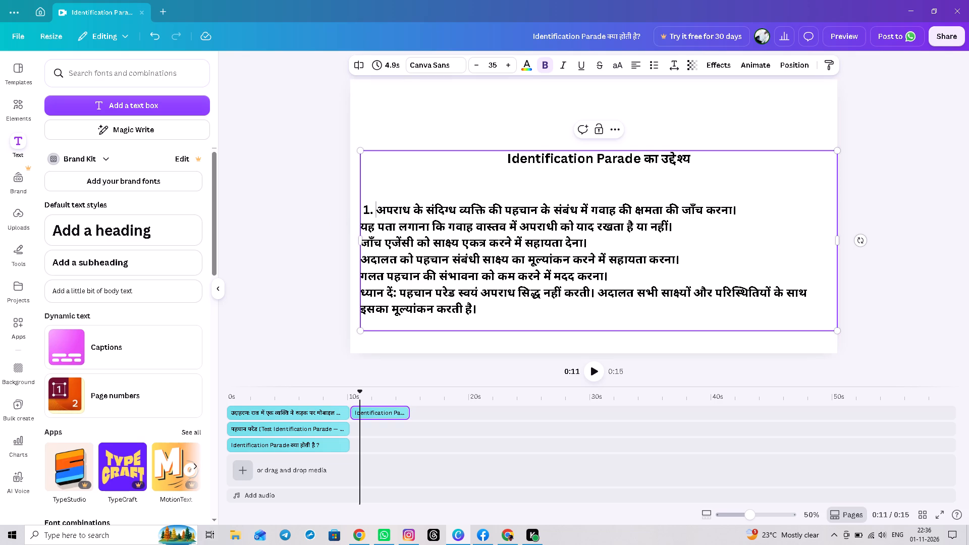
Indent the second and third purpose points by one space and number them "2." and "3.".
click(362, 228)
key(space)
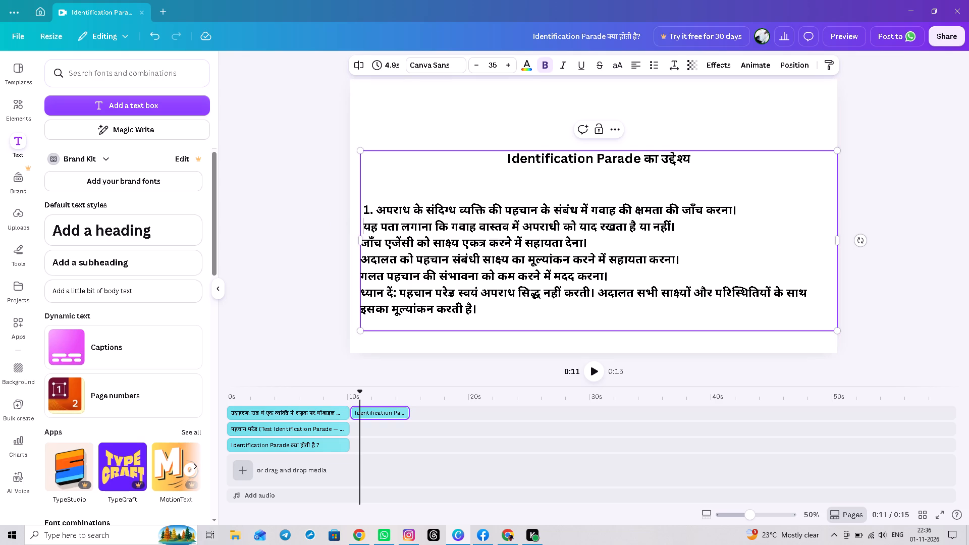
text(2.)
key(space)
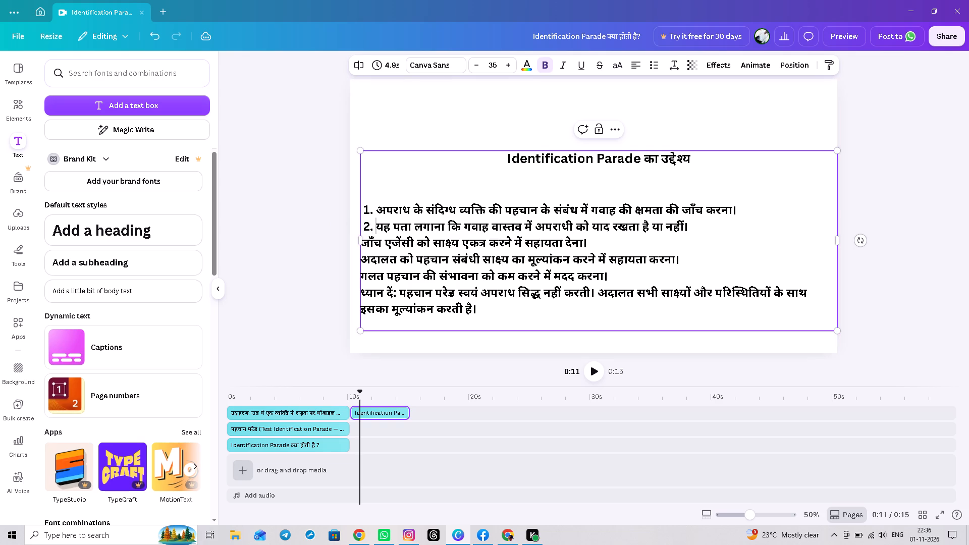
click(363, 241)
key(space)
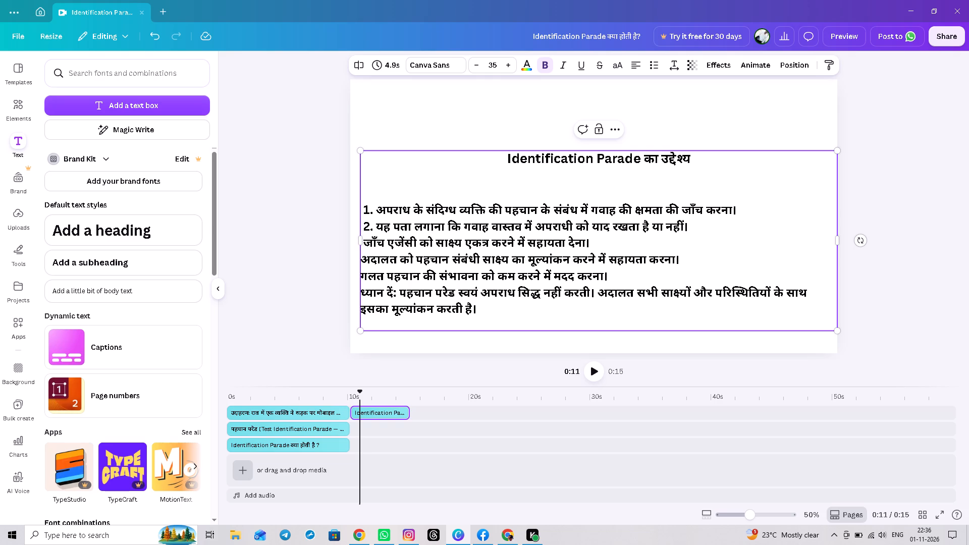
key(3)
text(.)
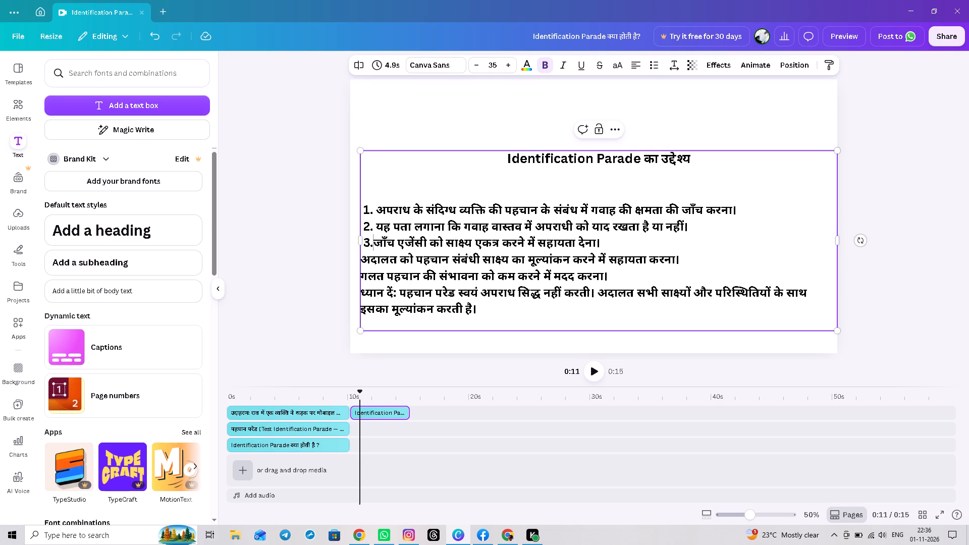
key(space)
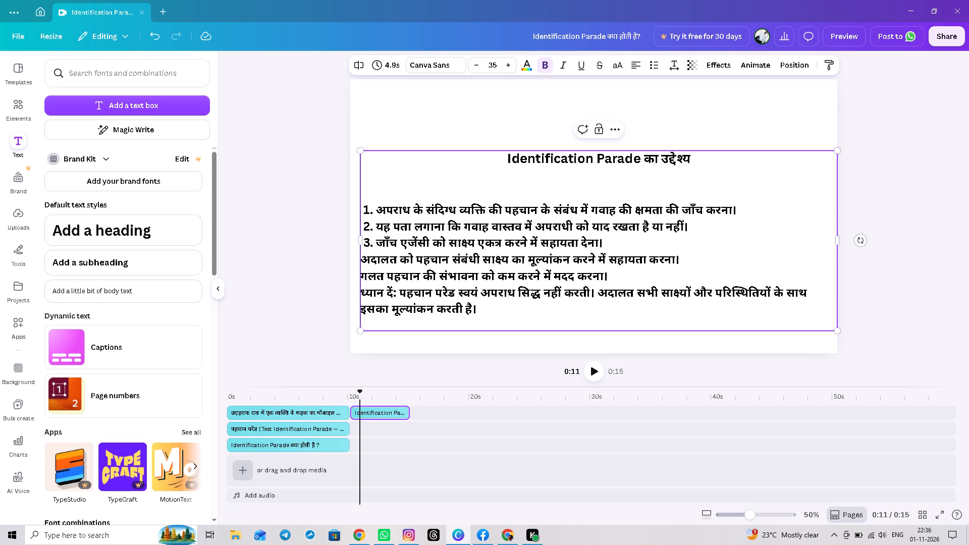
Indent the fourth purpose point, "अदालत को पहचान संबंधी…", by one space and number it "4.".
click(364, 259)
click(364, 259)
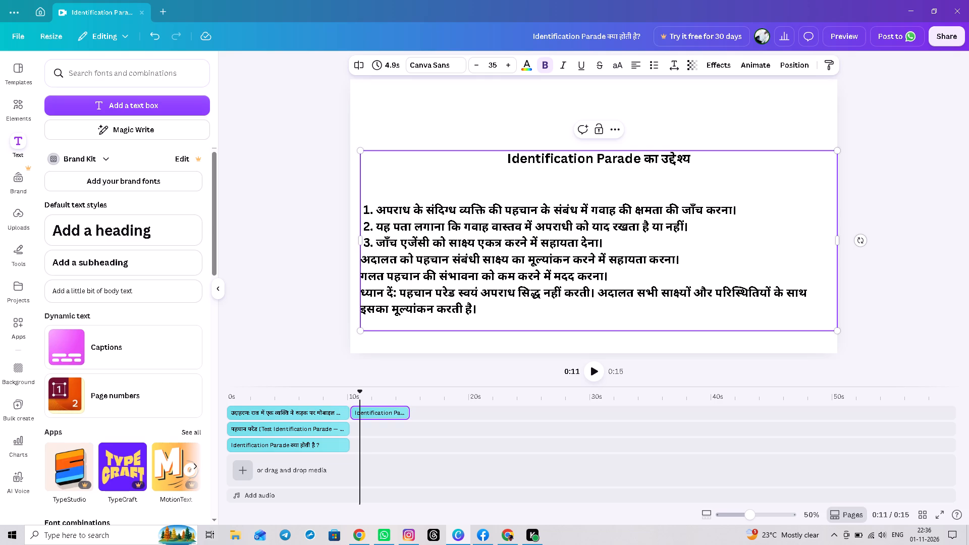
click(364, 259)
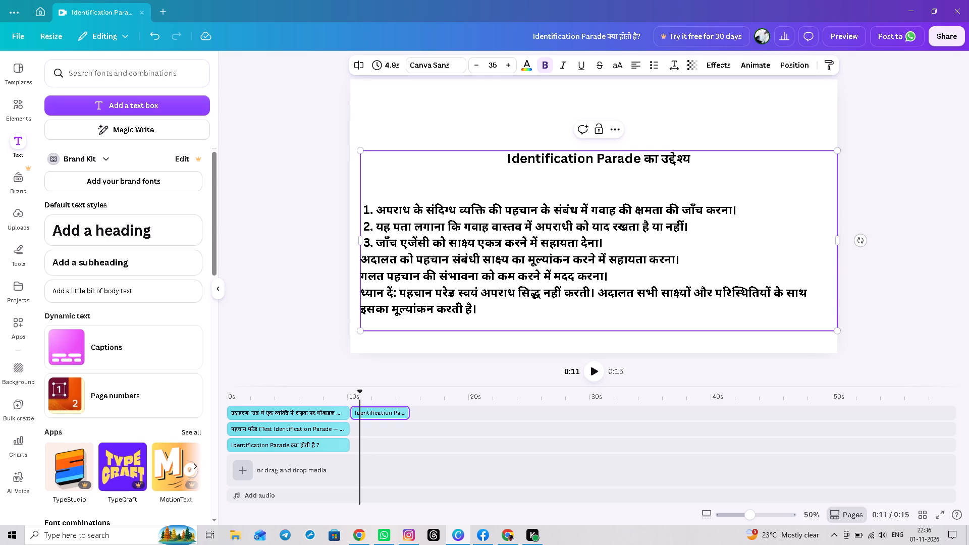
click(361, 258)
key(4)
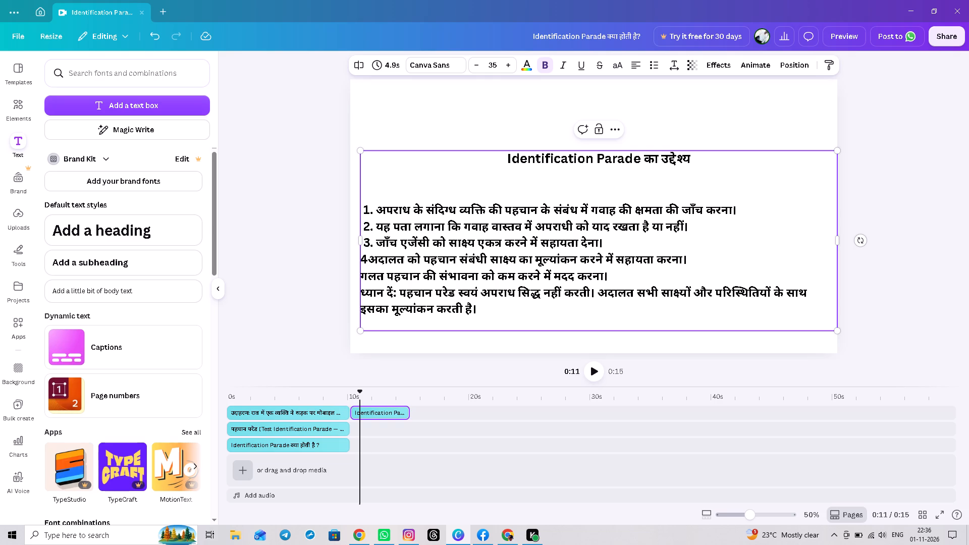
key(BackSpace)
key(space)
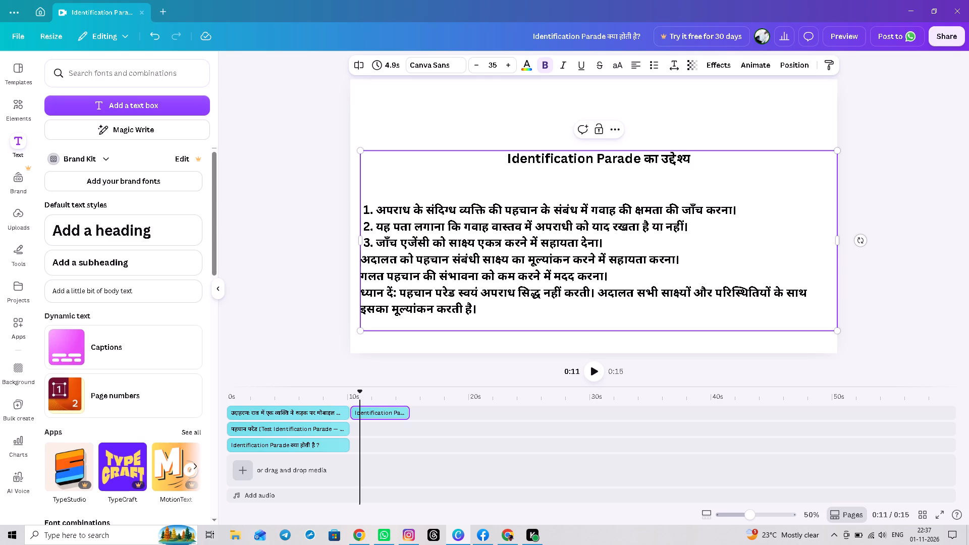
text(44.)
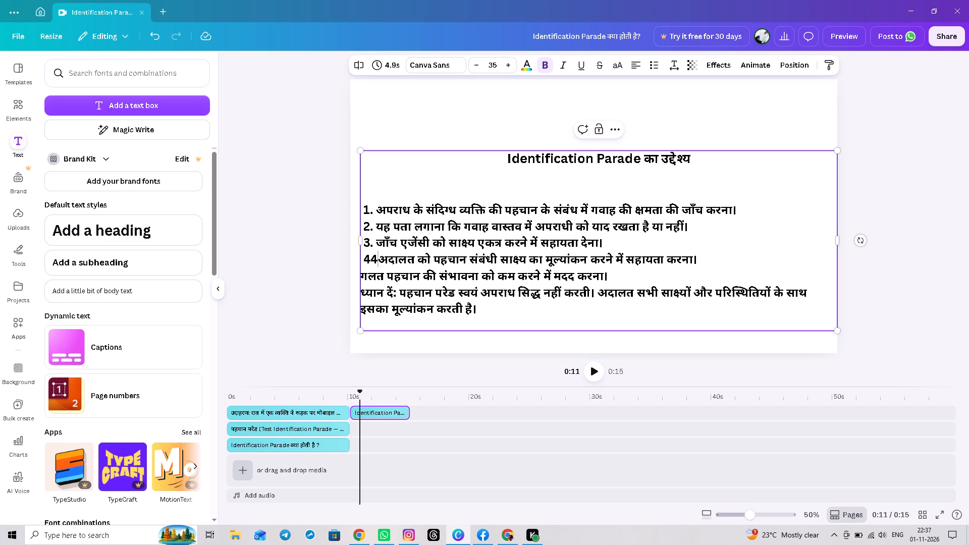
key(space)
key(BackSpace)
key(BackSpace)
key(BackSpace)
text(.)
key(space)
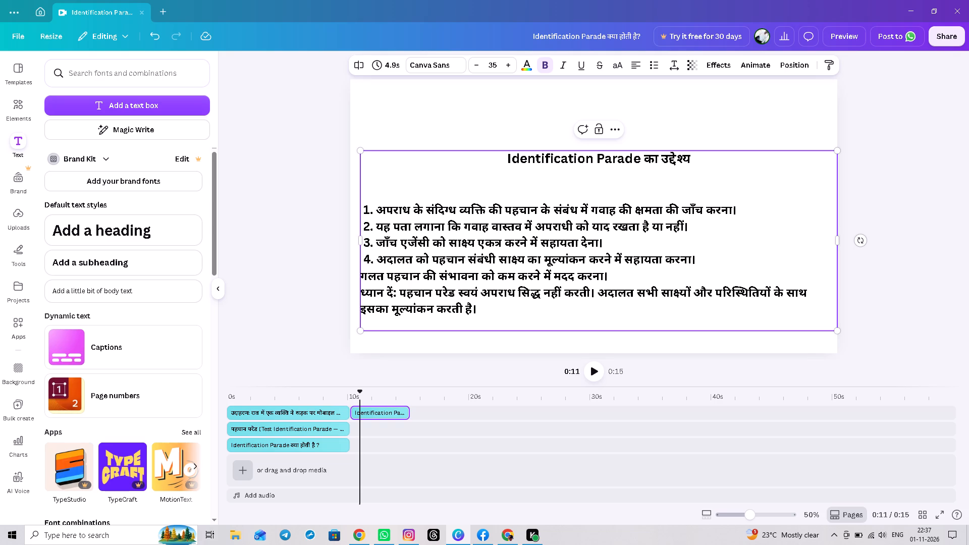
Indent the fifth purpose point, "गलत पहचान की संभावना…", by one space and number it "5" without a period.
click(363, 276)
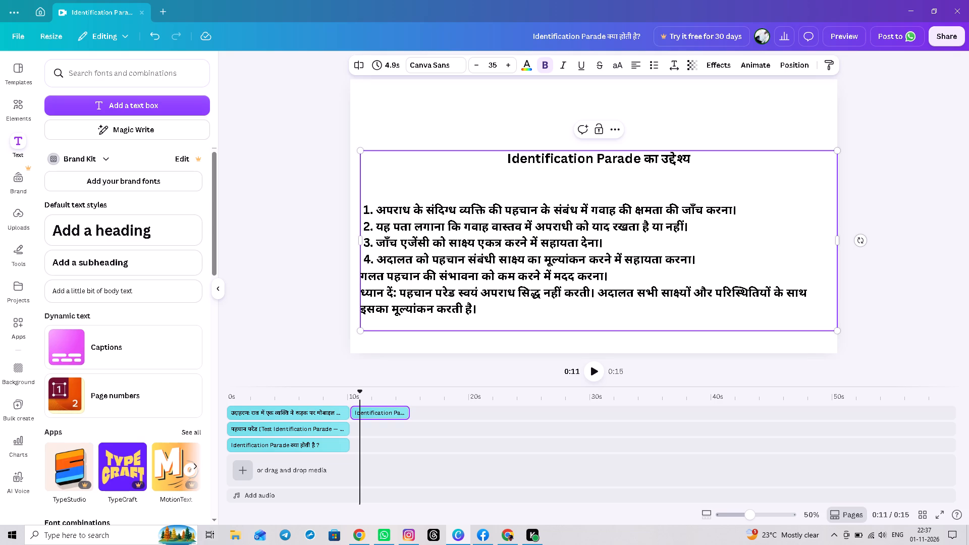
click(360, 275)
click(362, 275)
key(space)
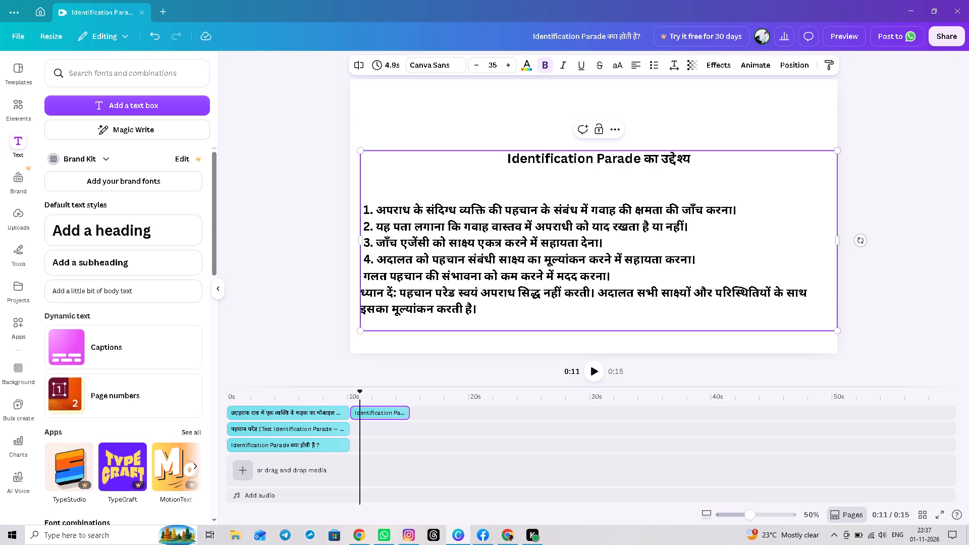
key(5)
key(space)
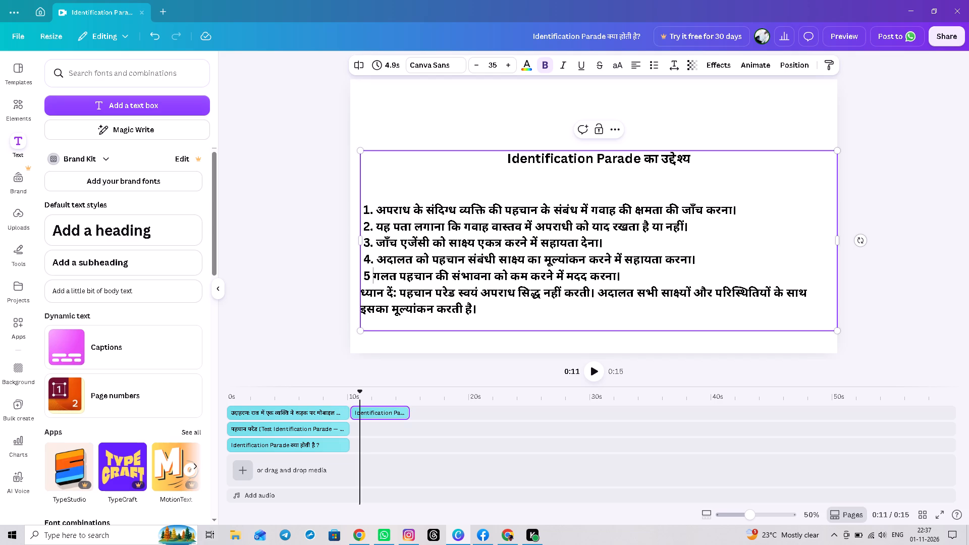
Indent the "ध्यान दें" note by one space and separate it from the fifth point with a blank line.
click(363, 294)
click(363, 294)
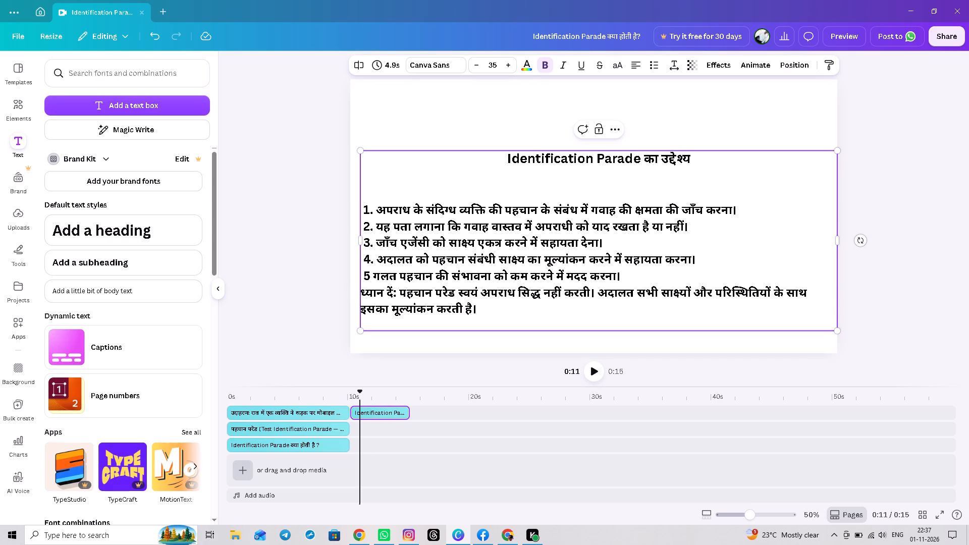
click(361, 291)
key(space)
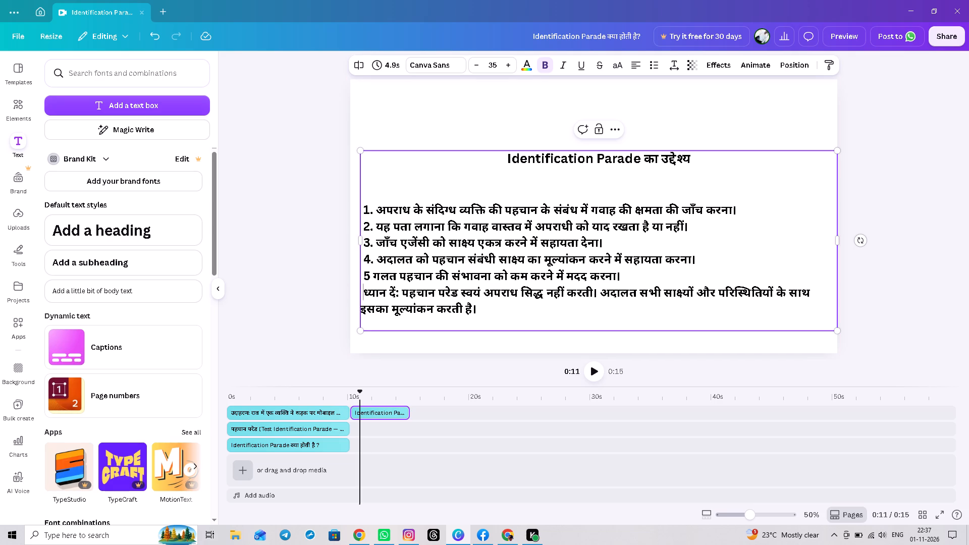
click(642, 276)
key(Return)
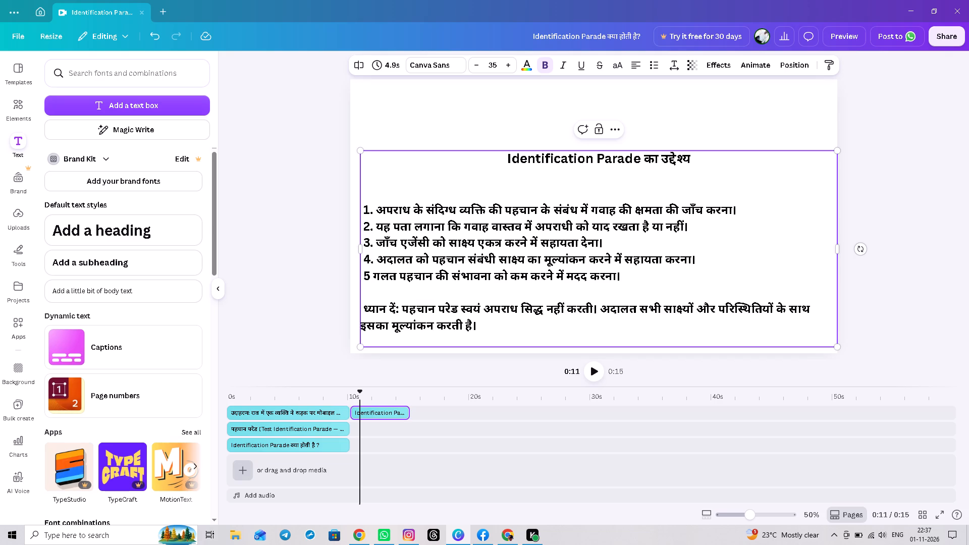
Colour the words "ध्यान दें" at the start of the note violet from the default solid colours.
drag(397, 311, 364, 308)
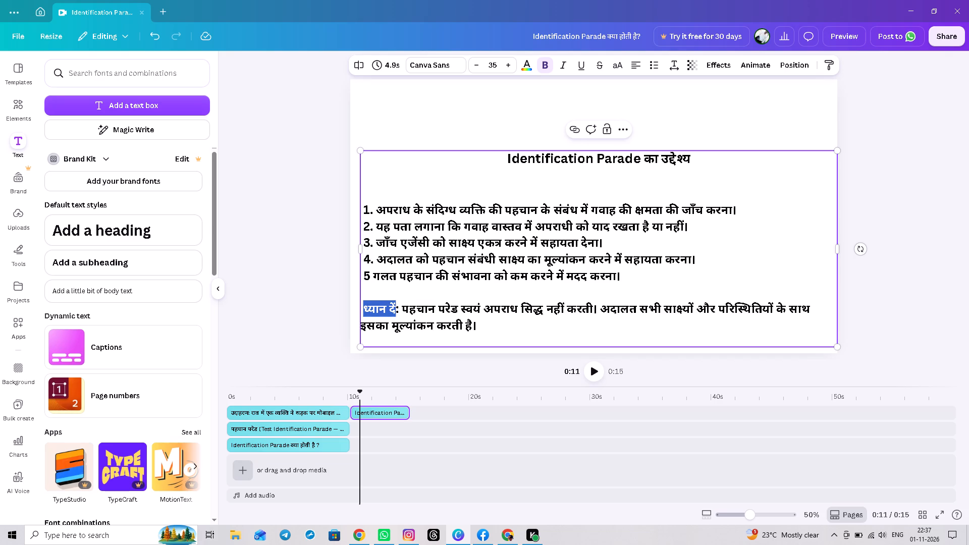
click(526, 70)
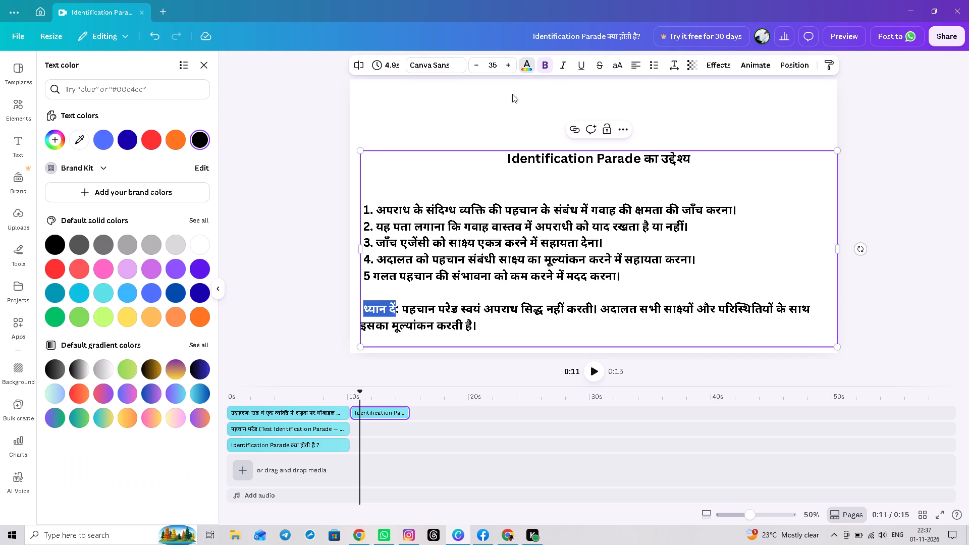
click(197, 270)
click(568, 241)
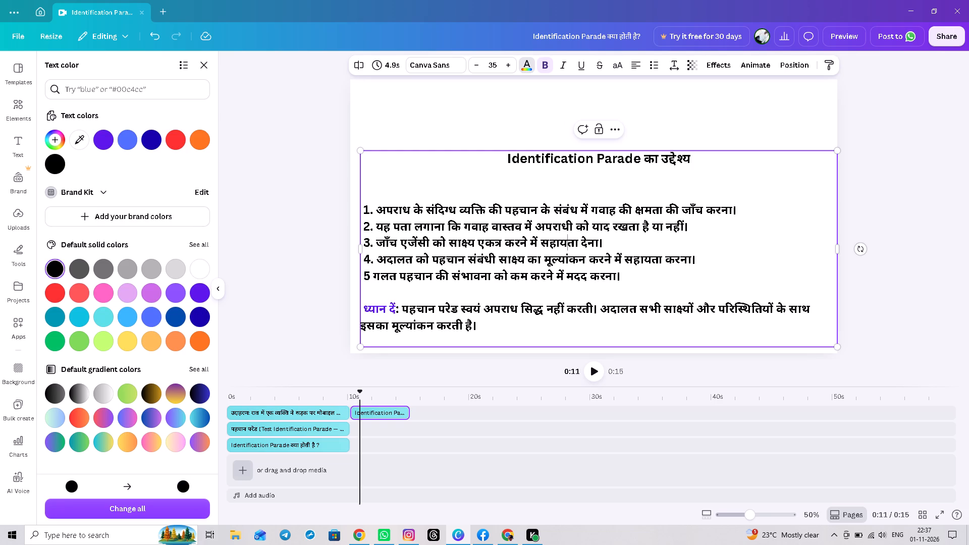
Narrow the purpose text box from both sides to a width of about 1,557, leaving margins on the page.
click(358, 252)
drag(358, 252, 392, 253)
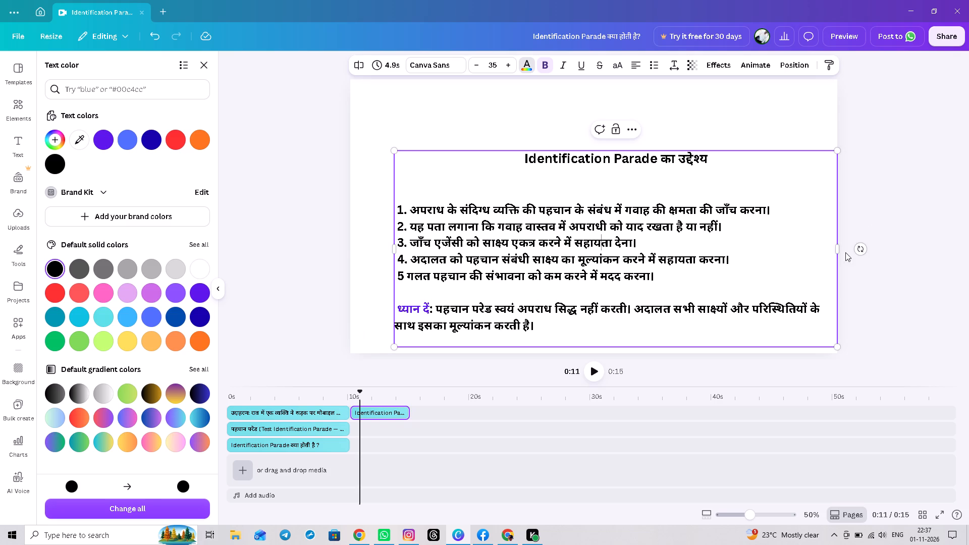
drag(839, 252, 796, 263)
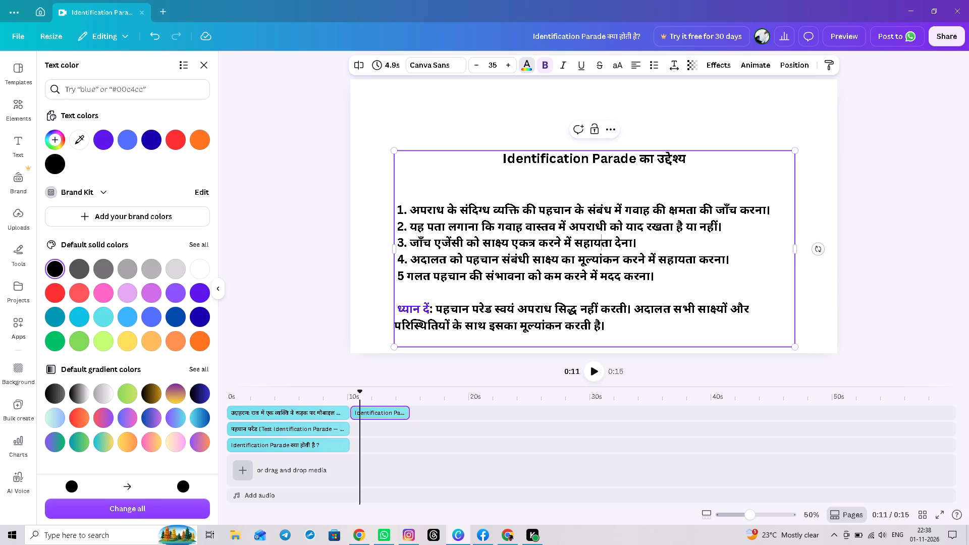
click(392, 245)
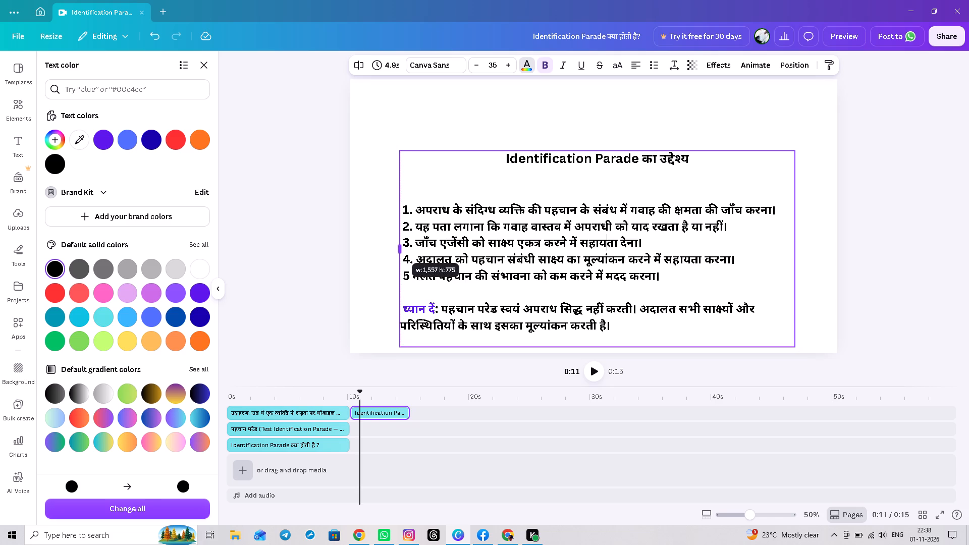
click(725, 108)
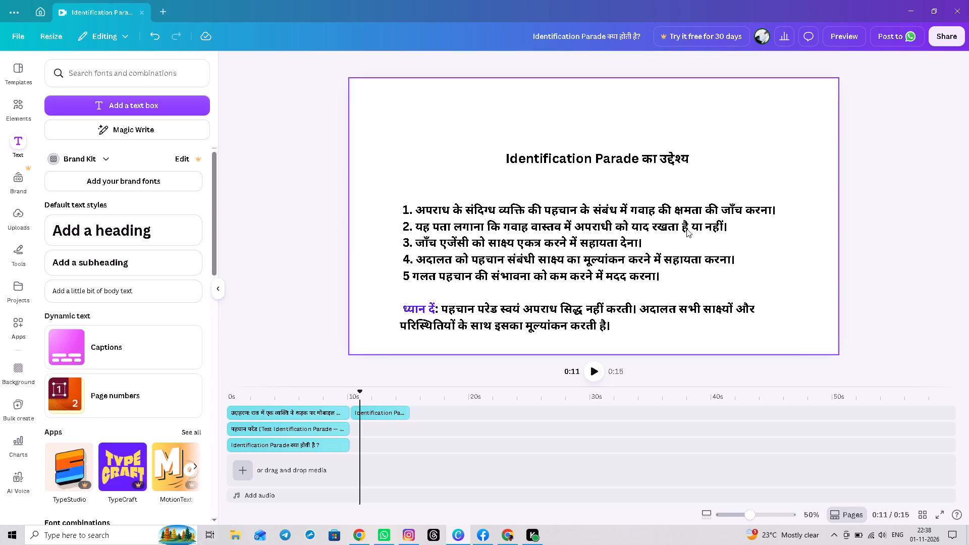
Move the purpose text box straight up so it sits roughly midway on the page.
drag(681, 256, 682, 213)
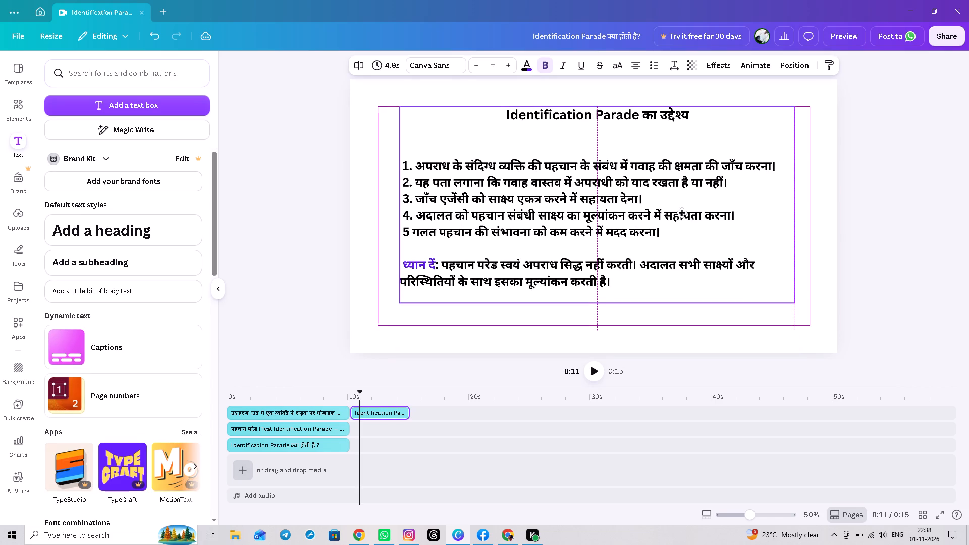
drag(682, 213, 682, 215)
Colour the heading "Identification Parade का उद्देश्य" dark blue, #1800ad.
click(695, 117)
drag(695, 117, 503, 123)
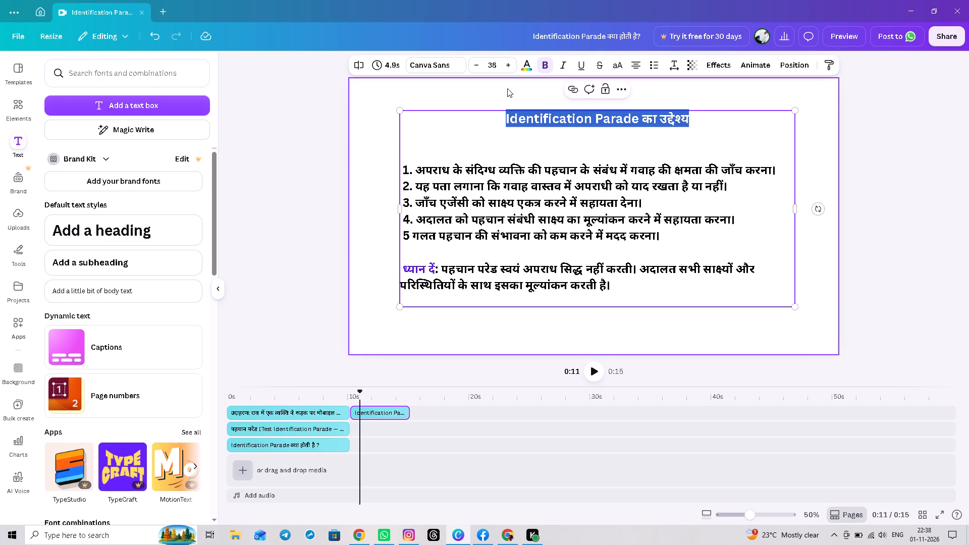
click(523, 67)
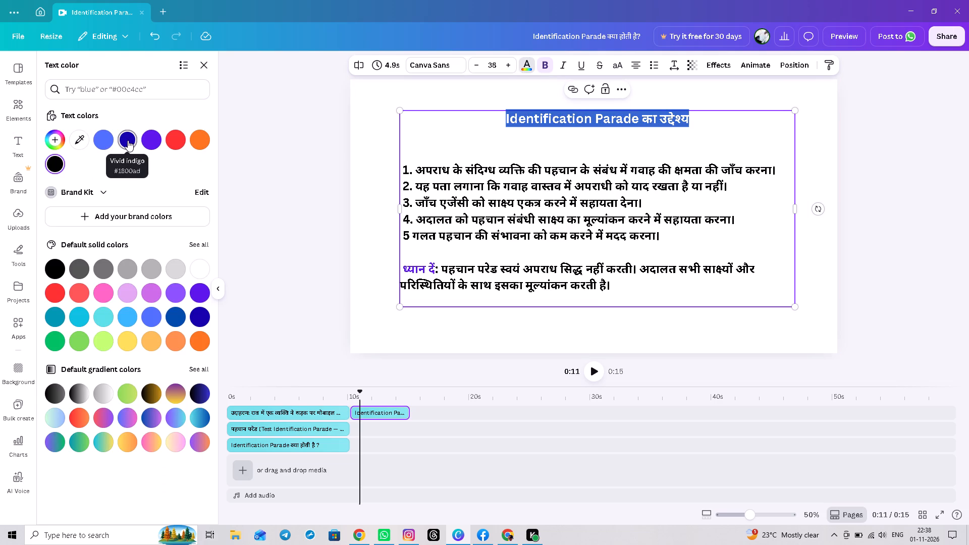
click(200, 316)
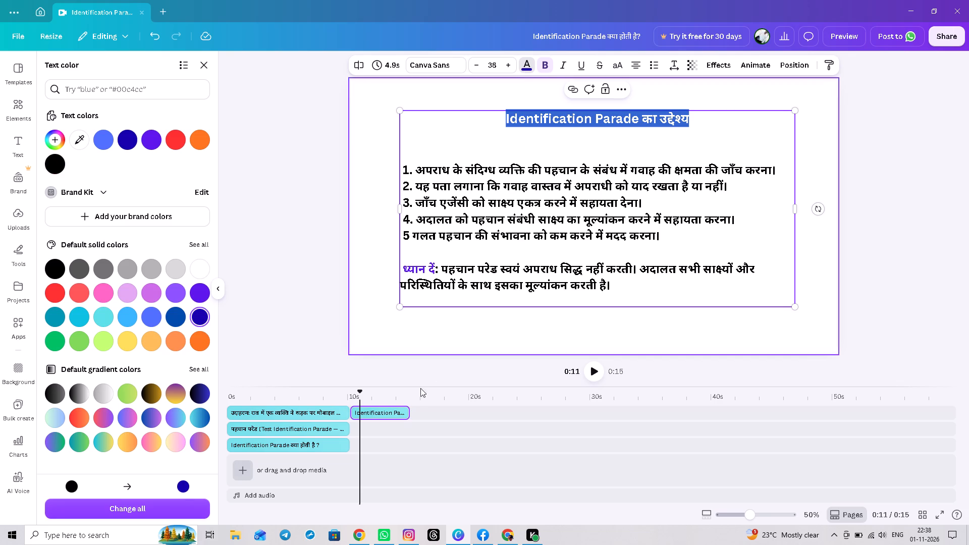
Extend the purpose text's clip on the timeline to a duration of 10.0 s.
drag(406, 411, 462, 421)
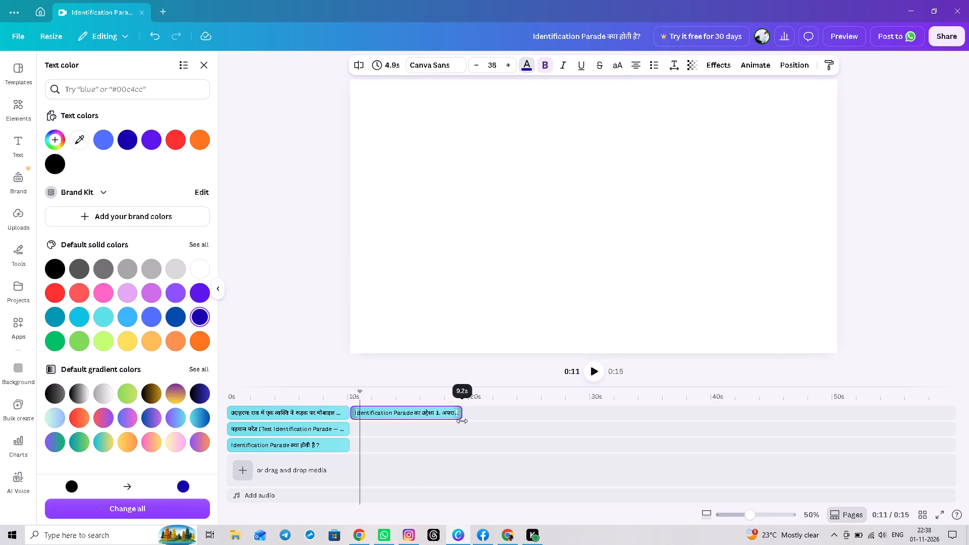
drag(462, 421, 467, 421)
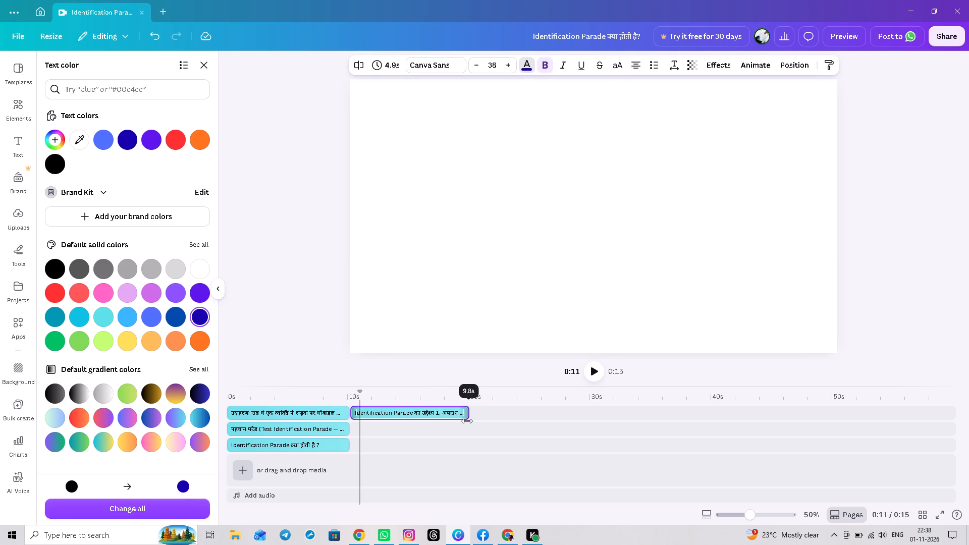
drag(467, 421, 468, 421)
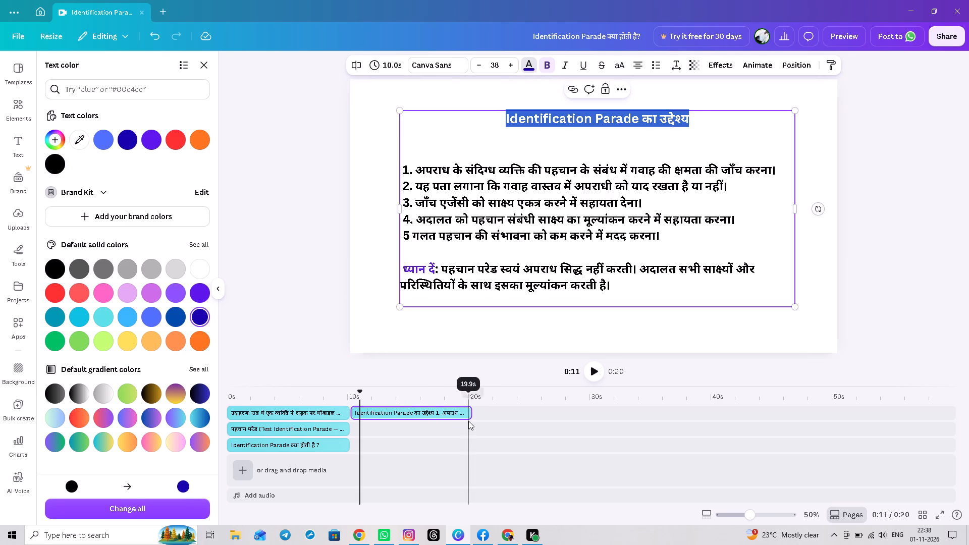
Place the playhead at the end of the purpose text's clip, at 0:20 on the timeline.
click(367, 423)
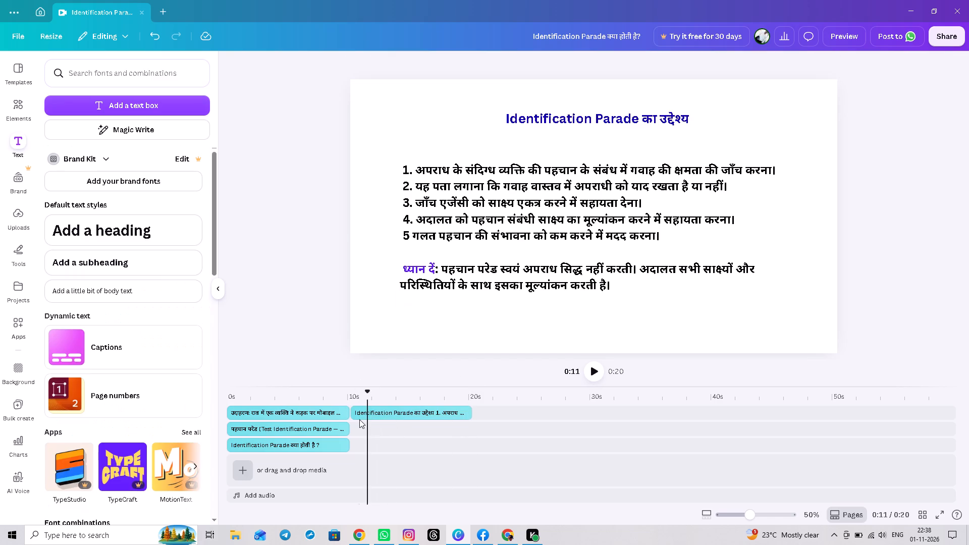
click(470, 423)
click(470, 423)
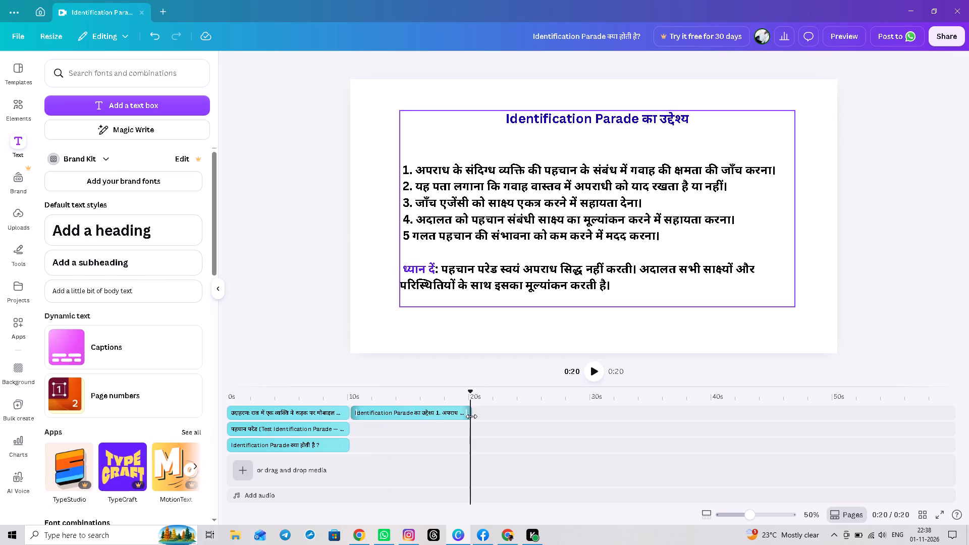
click(472, 418)
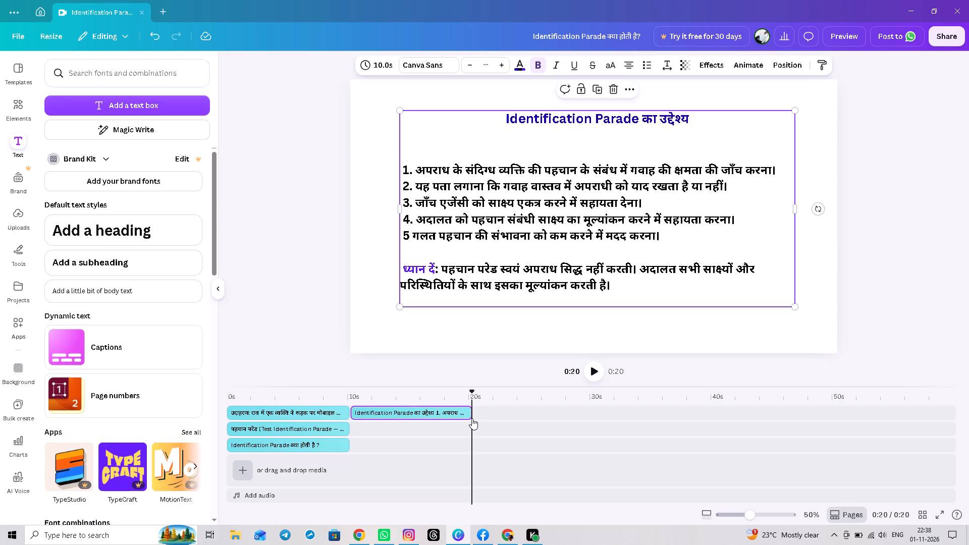
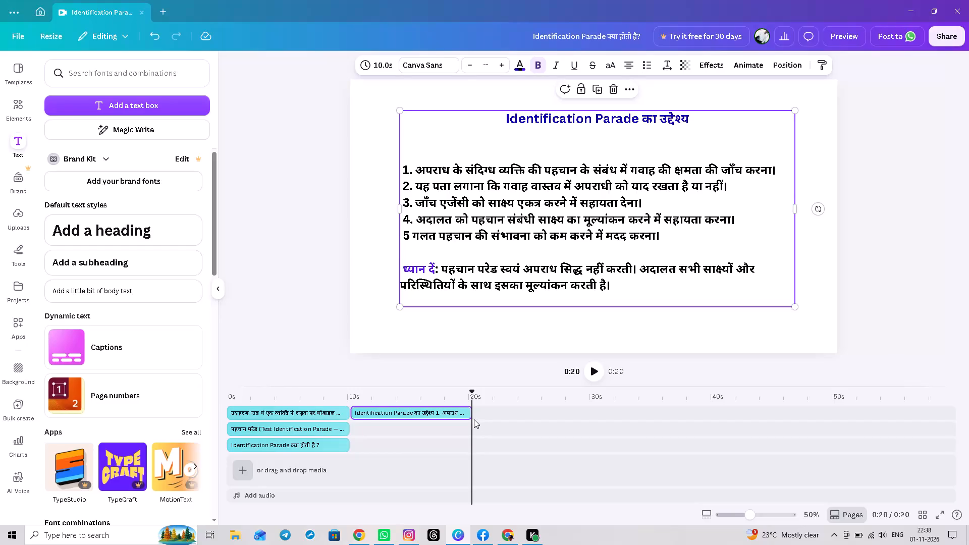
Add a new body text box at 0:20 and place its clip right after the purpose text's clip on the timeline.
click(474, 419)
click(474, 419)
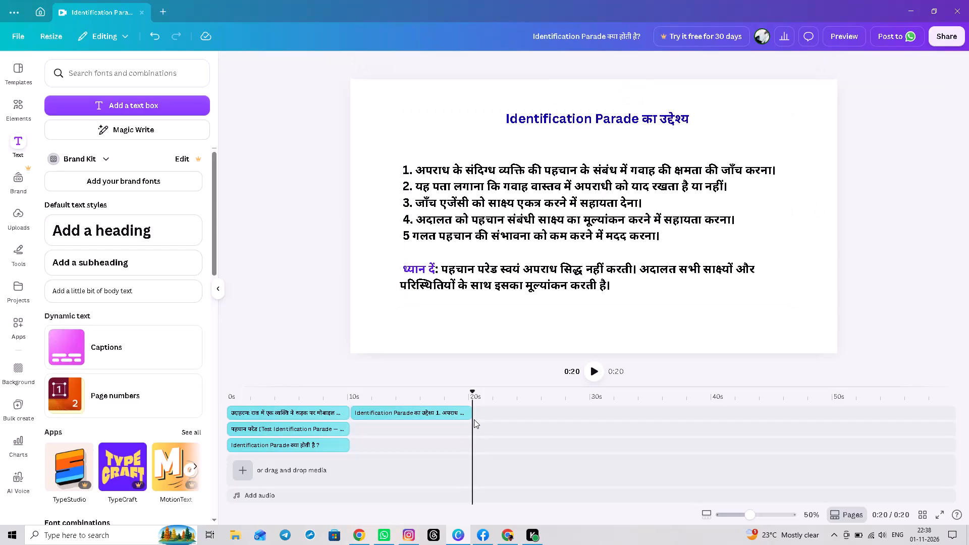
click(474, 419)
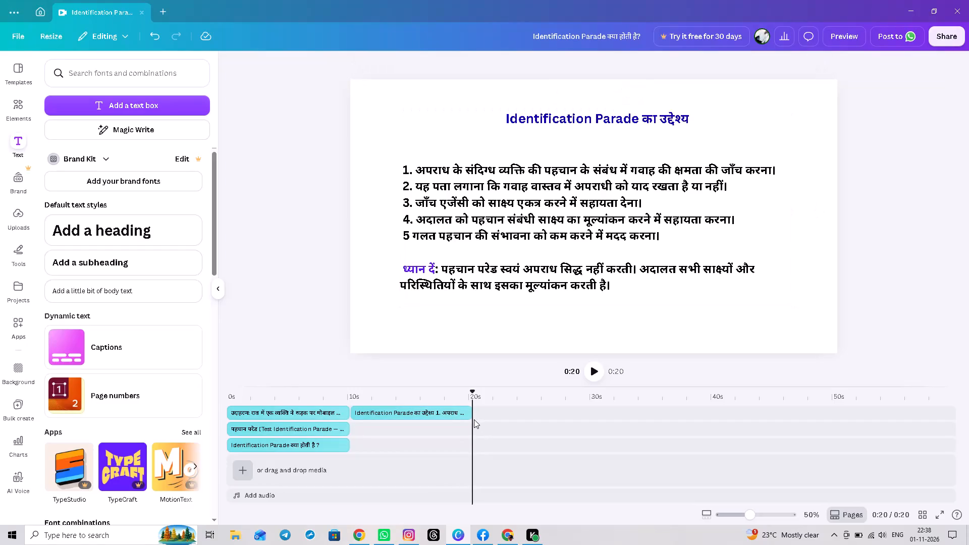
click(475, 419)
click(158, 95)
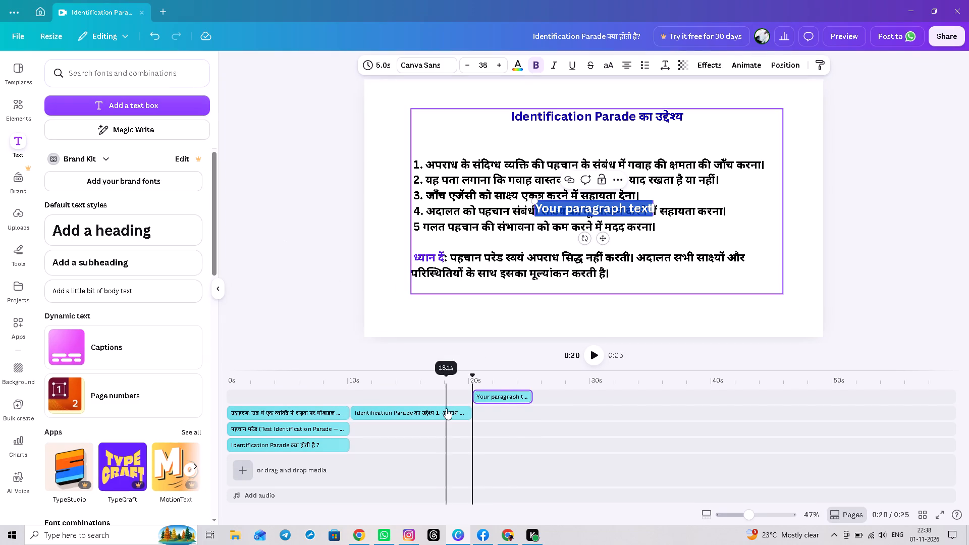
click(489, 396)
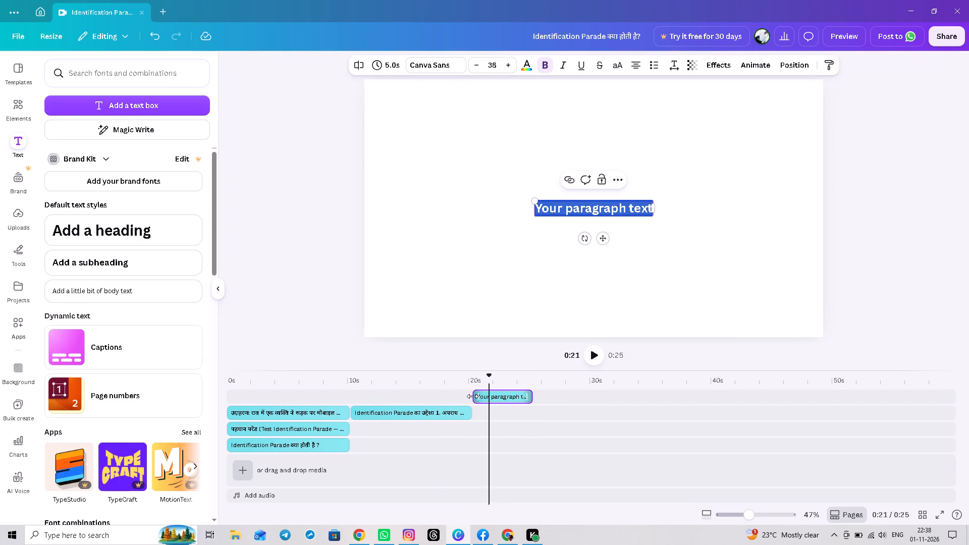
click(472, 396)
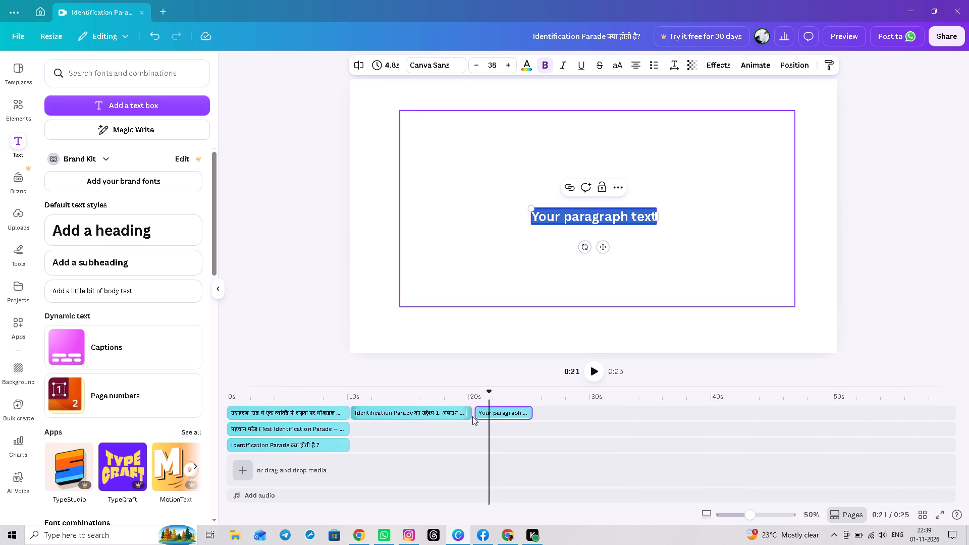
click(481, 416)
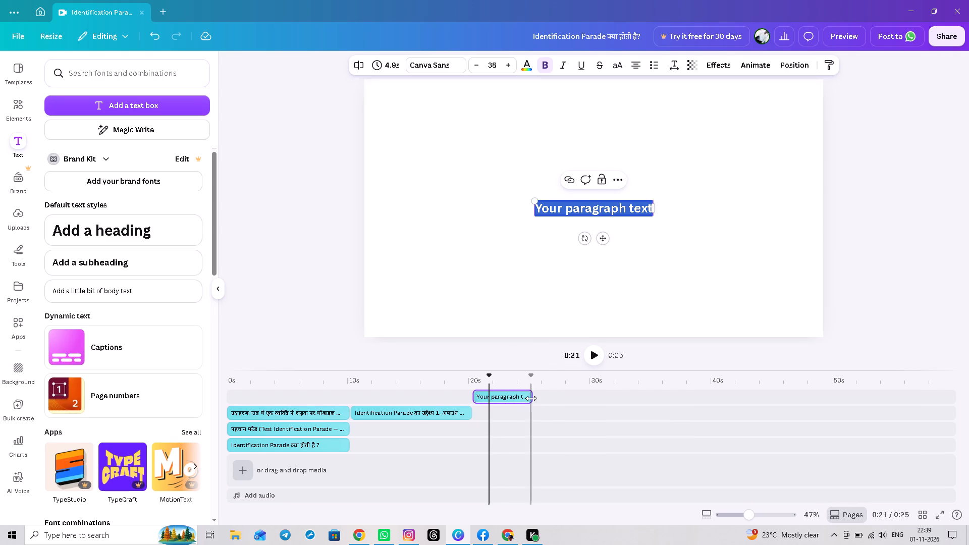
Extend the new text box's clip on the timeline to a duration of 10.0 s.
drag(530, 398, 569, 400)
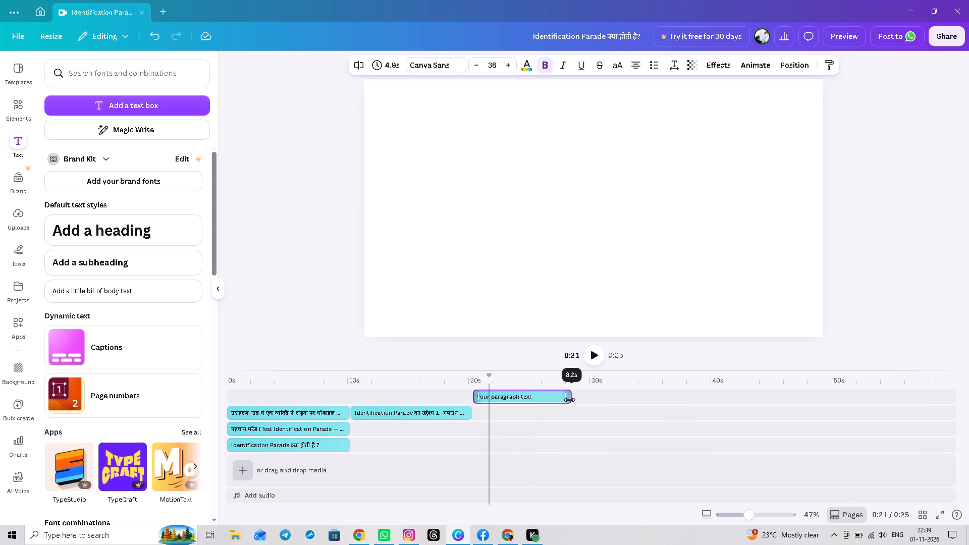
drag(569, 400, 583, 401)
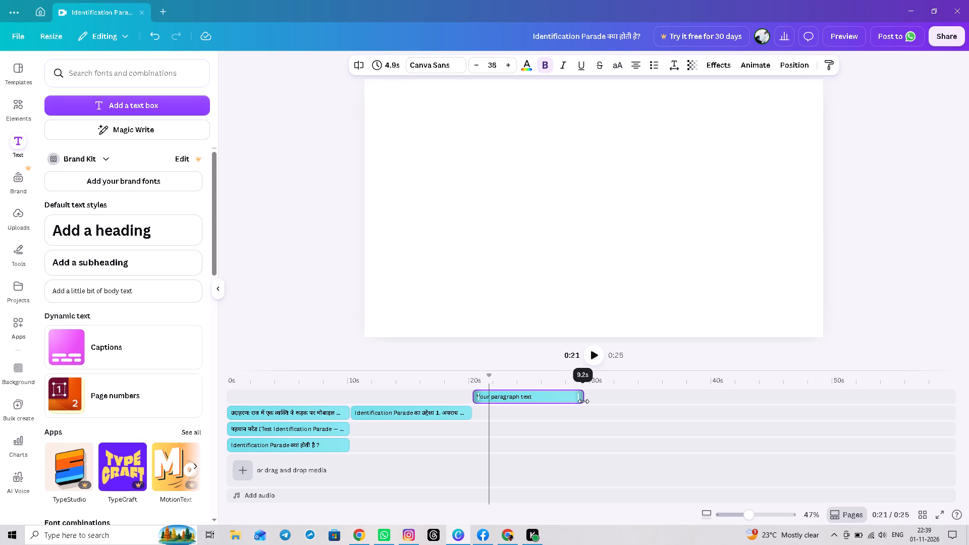
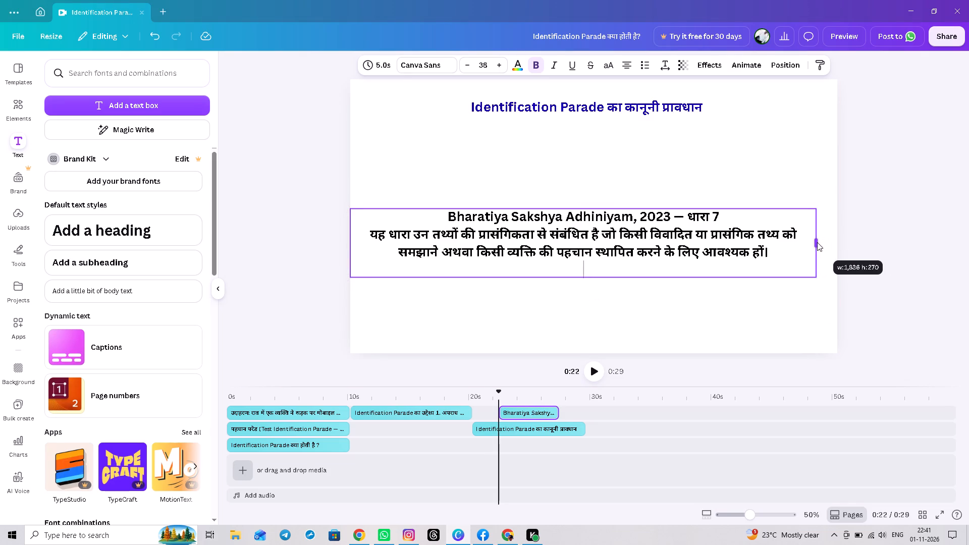
Resize the धारा 7 text box to a width of about 1,675, inset from both page edges.
drag(817, 242, 810, 245)
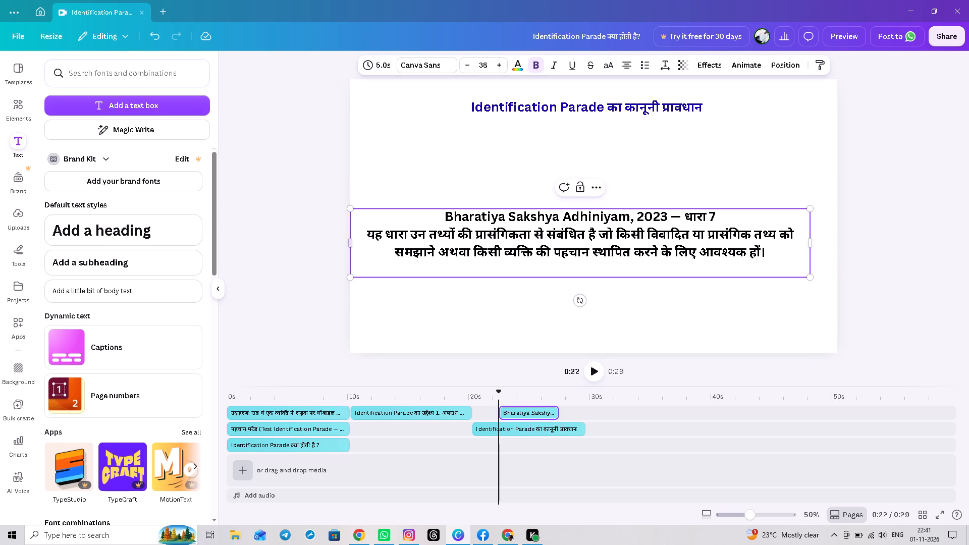
drag(343, 245, 378, 245)
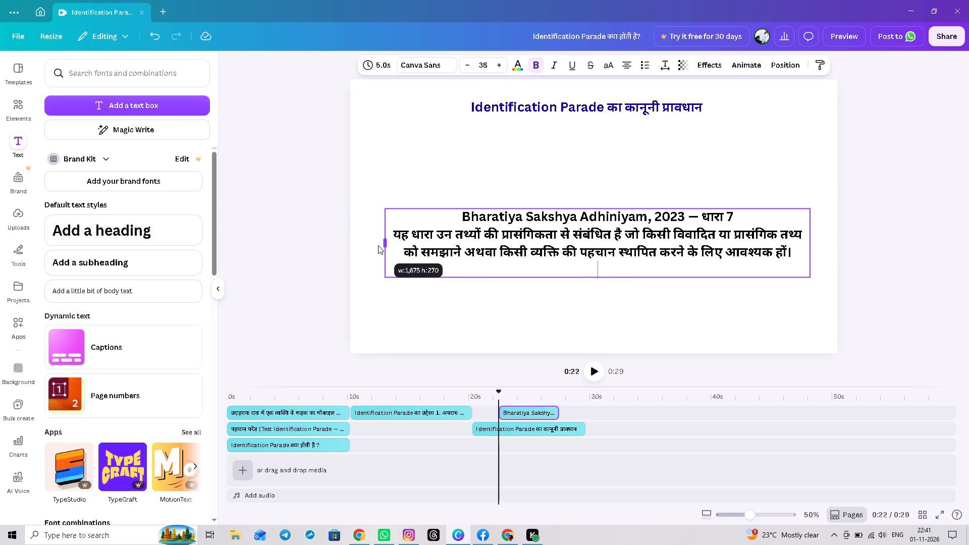
drag(378, 245, 378, 247)
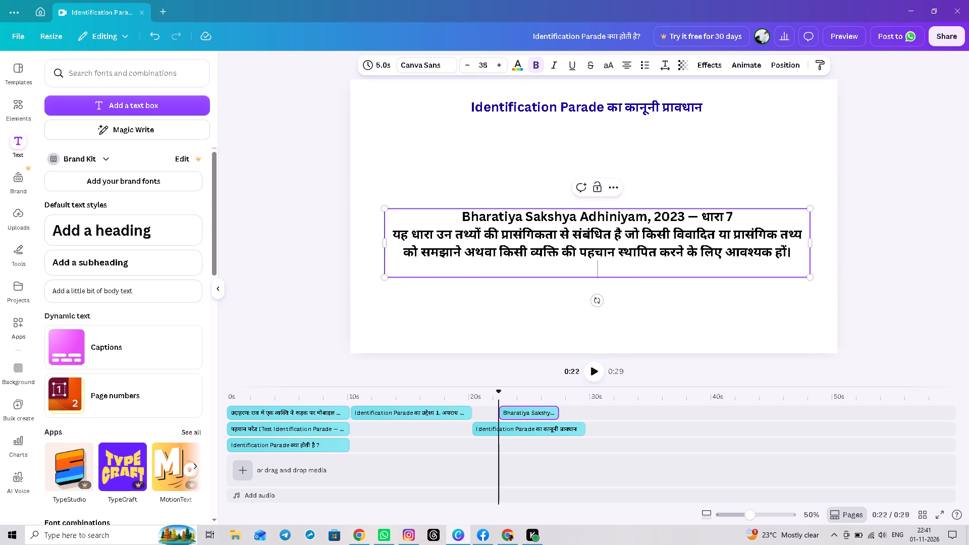
Reduce the paragraph under "Bharatiya Sakshya Adhiniyam, 2023 — धारा 7" to font size 34.
drag(796, 253, 405, 253)
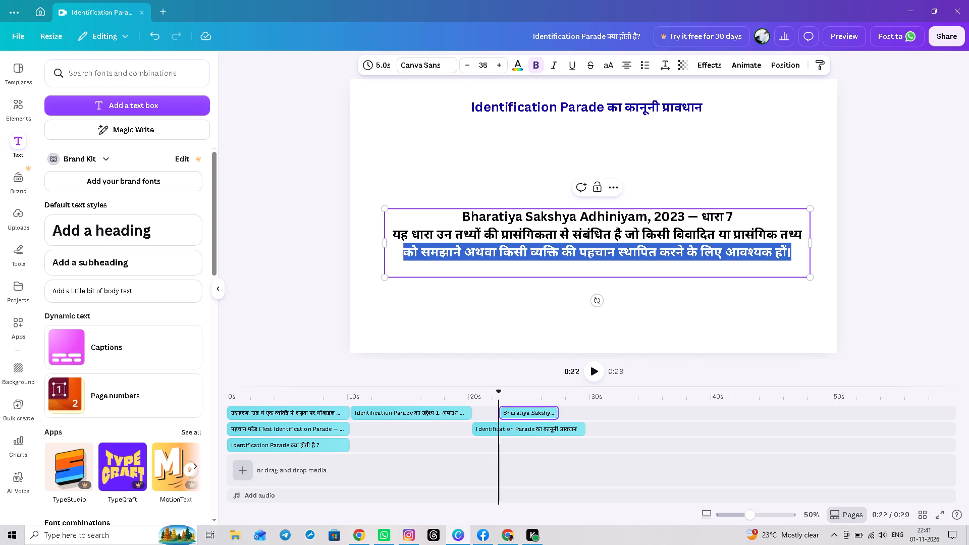
drag(405, 253, 393, 234)
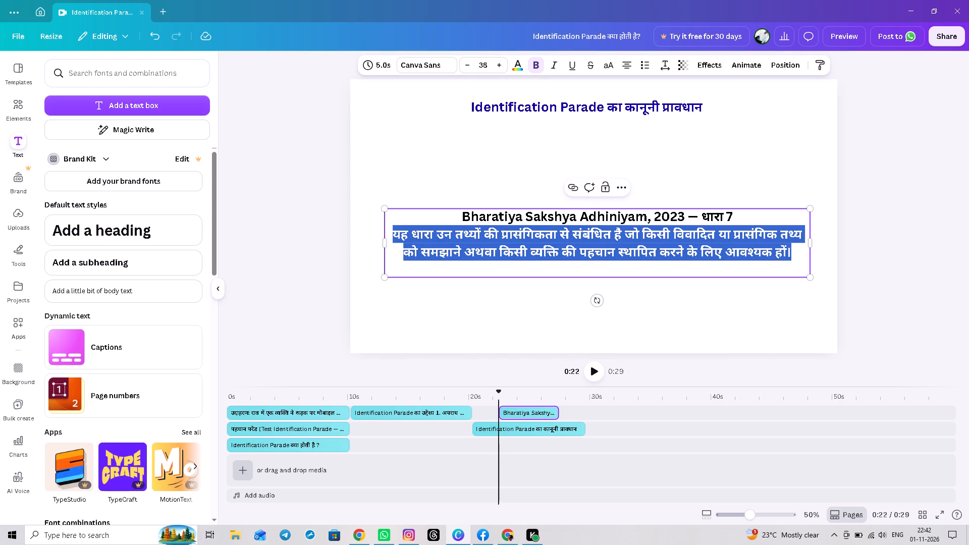
click(460, 62)
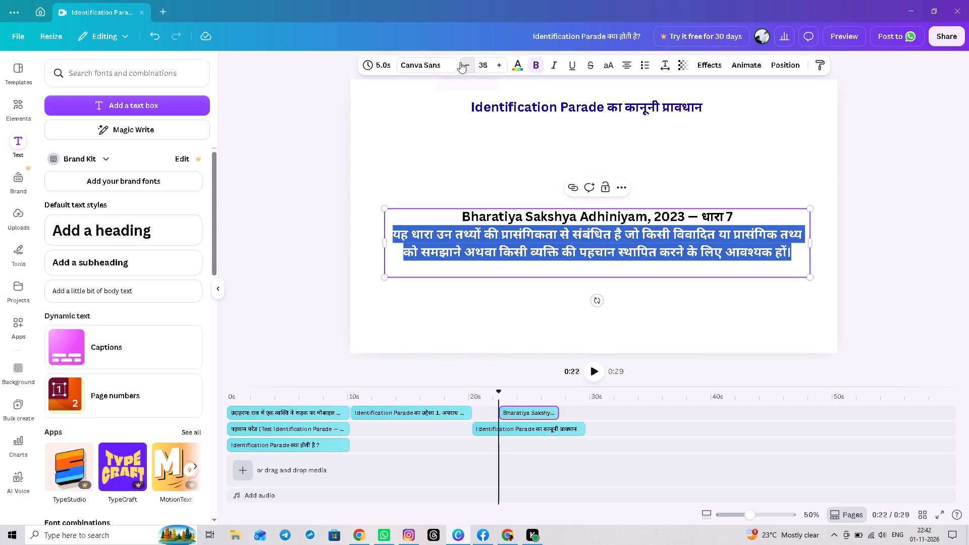
click(460, 62)
click(460, 62)
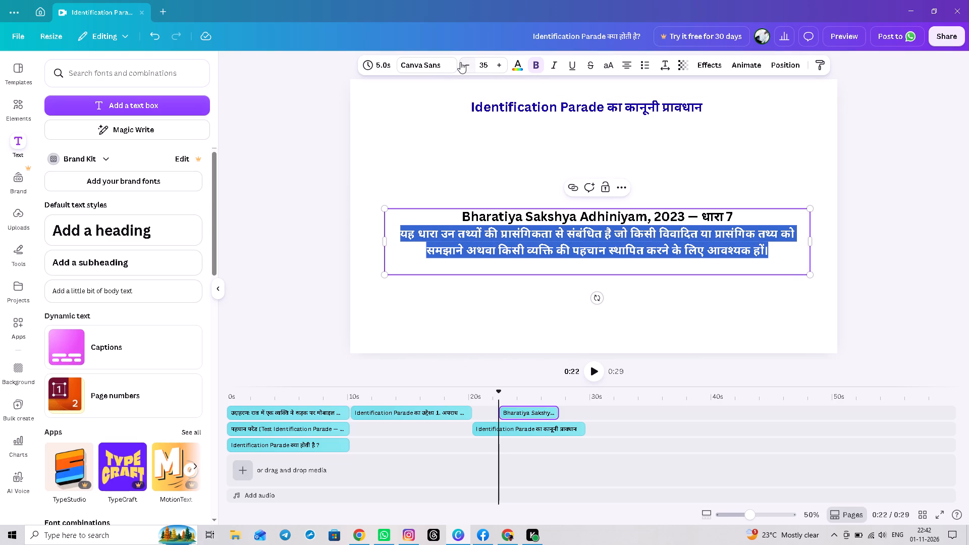
click(460, 62)
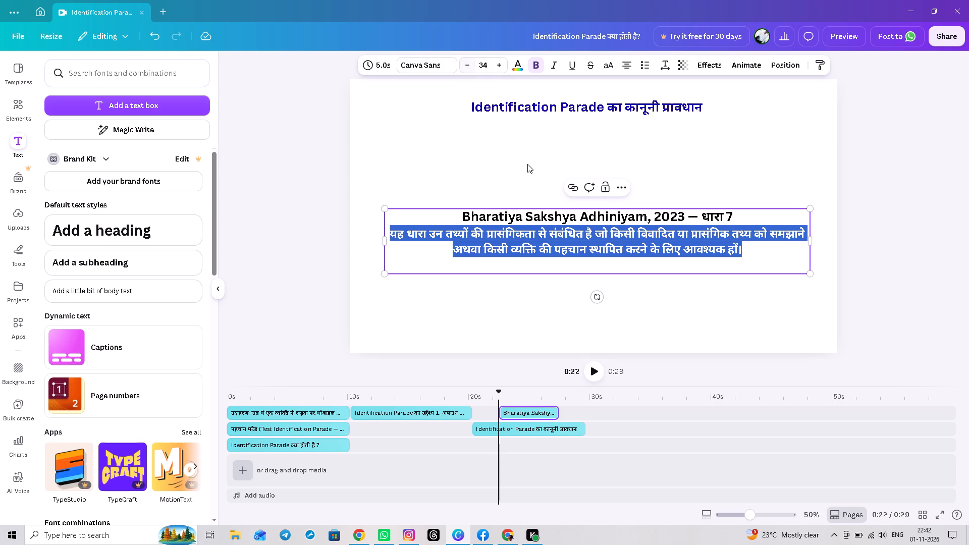
click(687, 300)
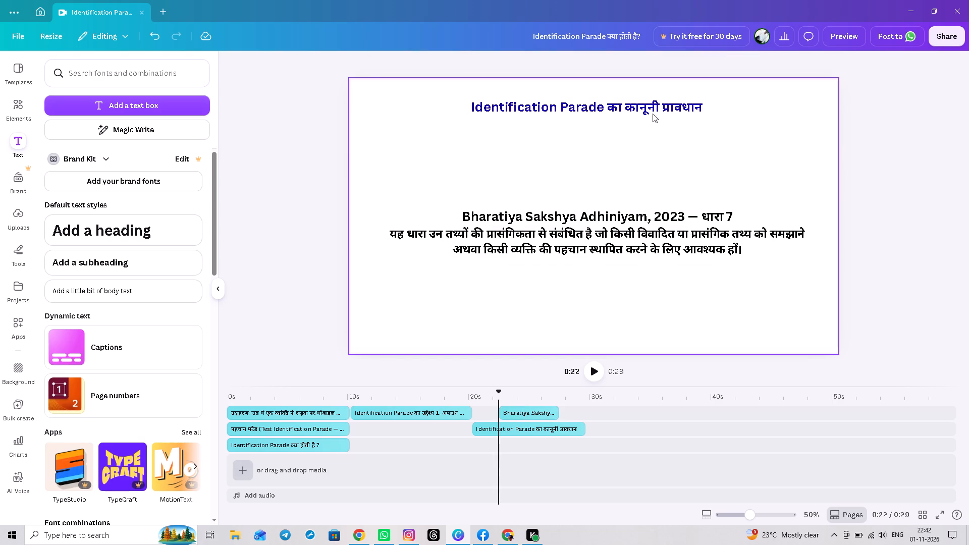
Recolour the line "Bharatiya Sakshya Adhiniyam, 2023 — धारा 7" cobalt blue.
double_click(653, 106)
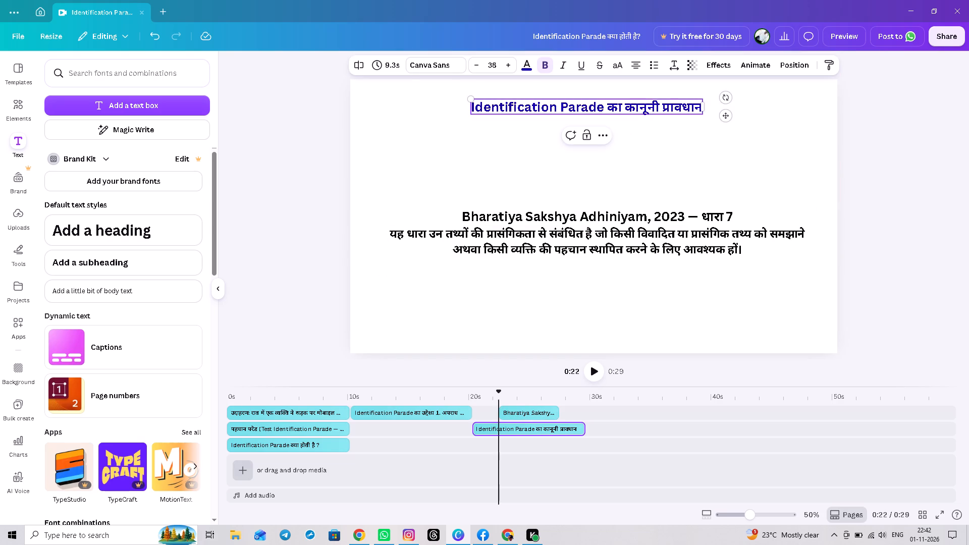
double_click(714, 216)
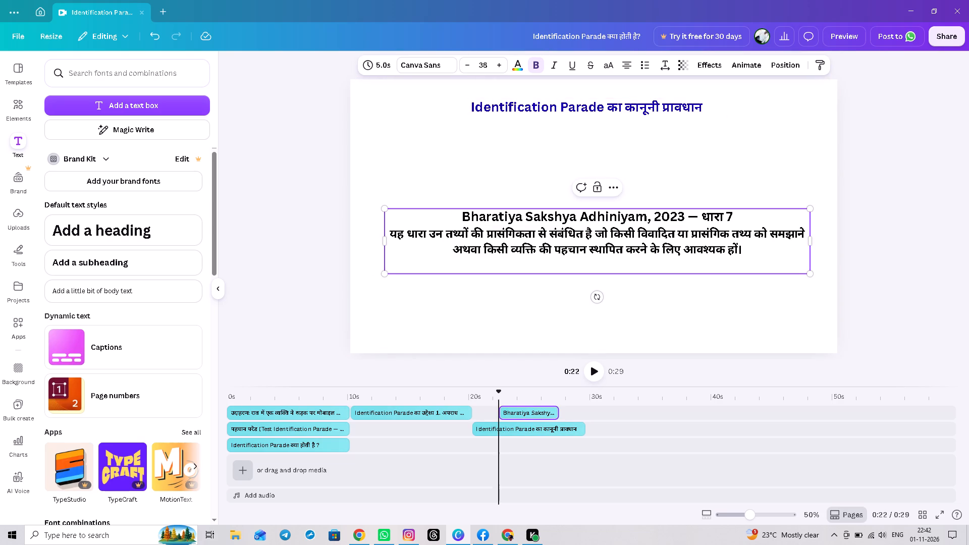
drag(737, 219, 457, 217)
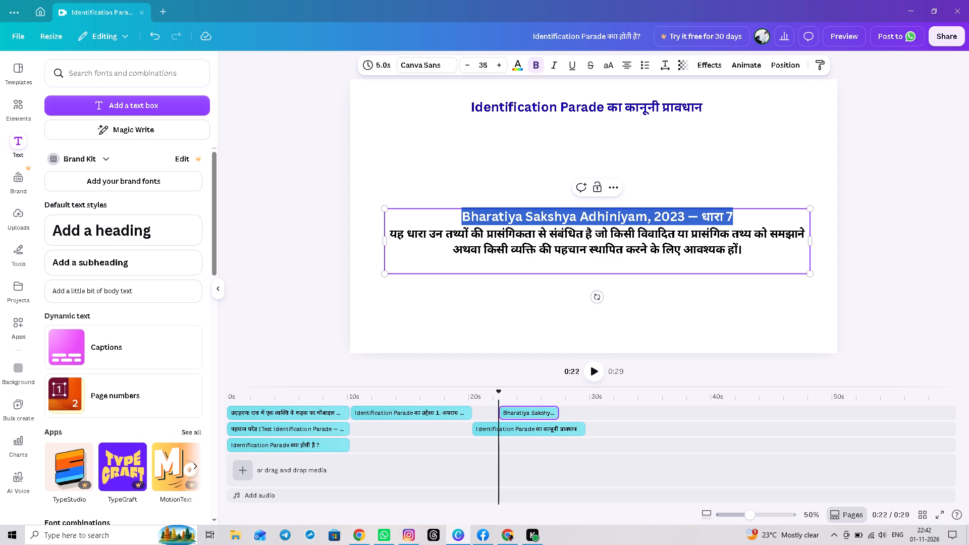
drag(457, 217, 449, 219)
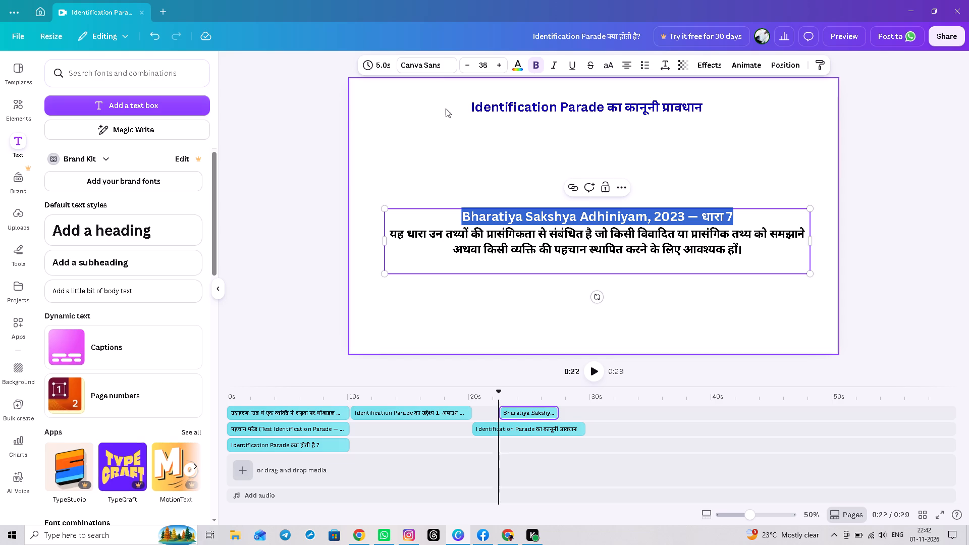
click(515, 72)
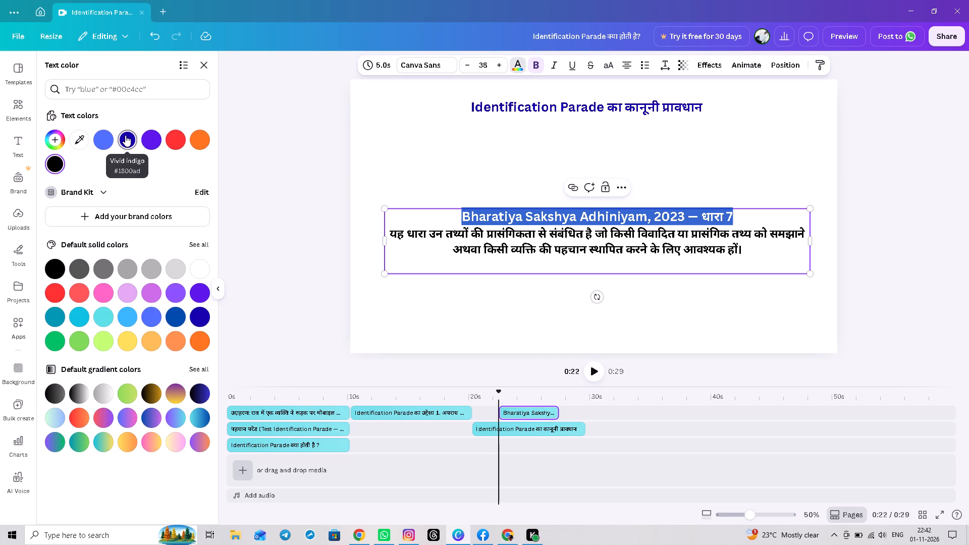
click(170, 319)
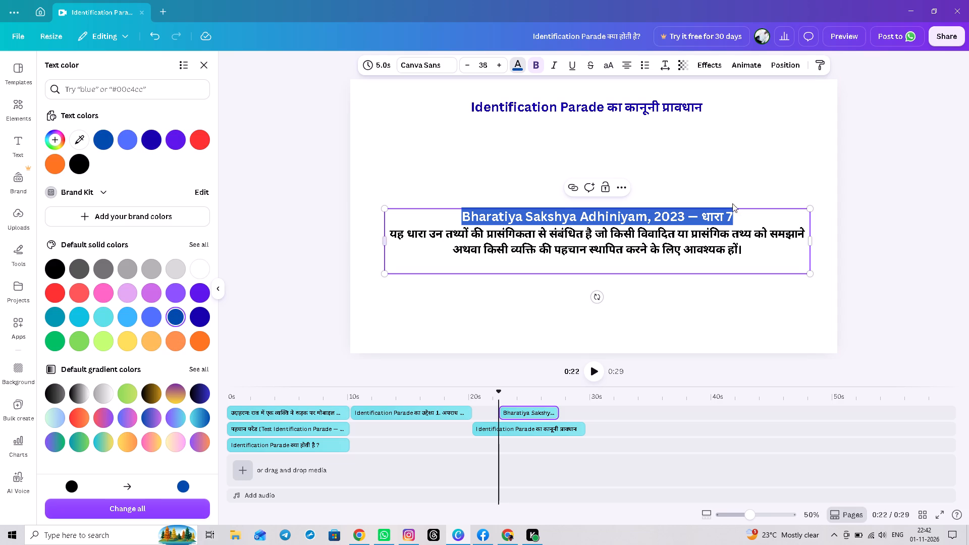
Insert a blank line between the धारा 7 sub-heading and its paragraph.
click(742, 212)
key(Return)
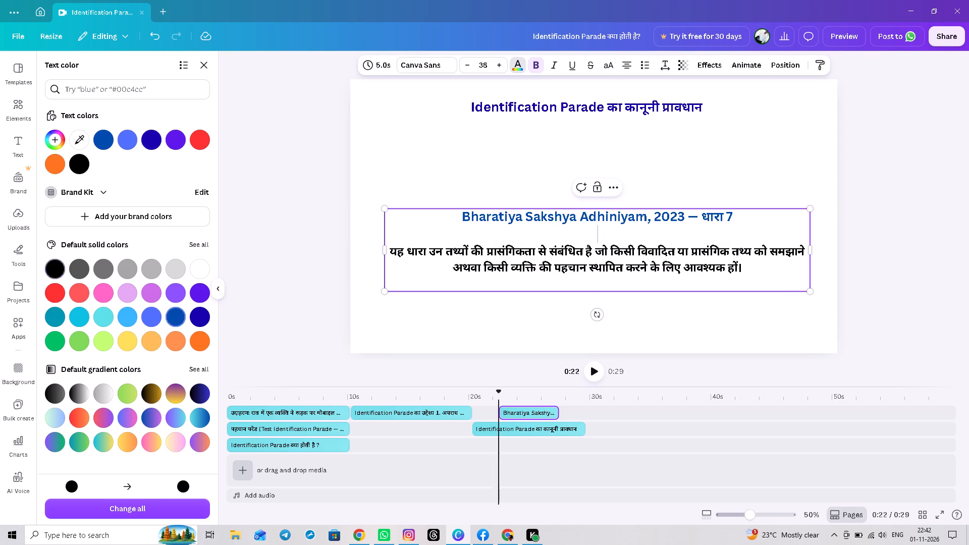
click(745, 313)
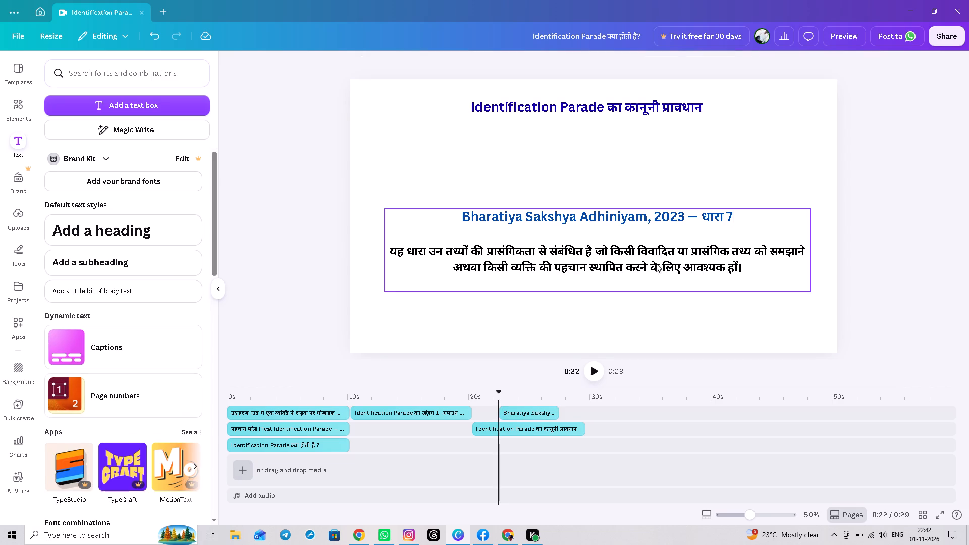
Move the धारा 7 text box up beneath the legal-provision heading, centred horizontally on the page.
drag(643, 262, 650, 206)
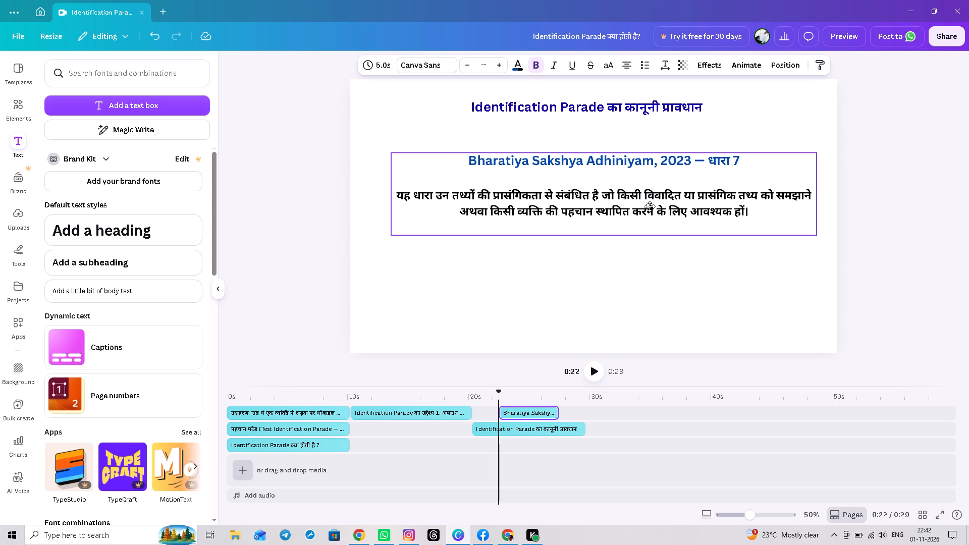
drag(650, 206, 646, 193)
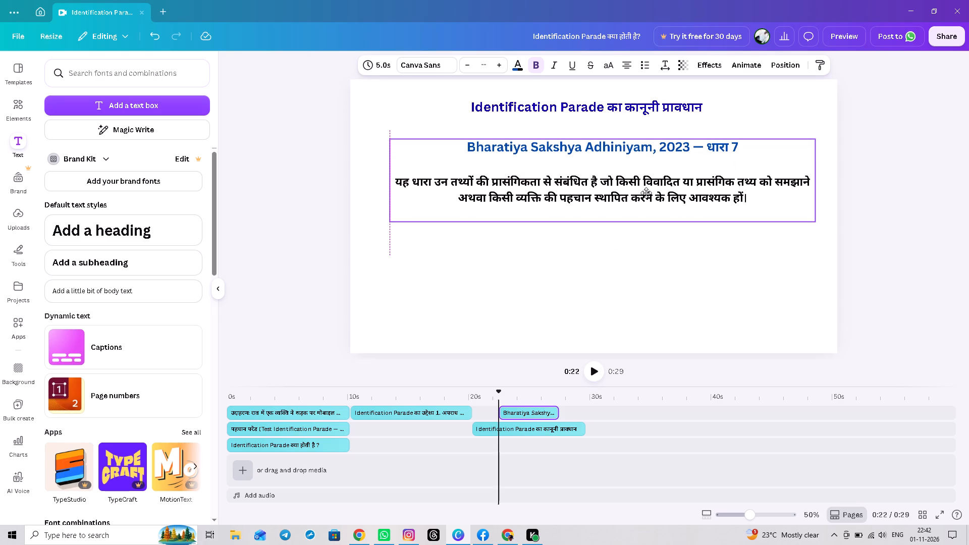
drag(646, 193, 639, 194)
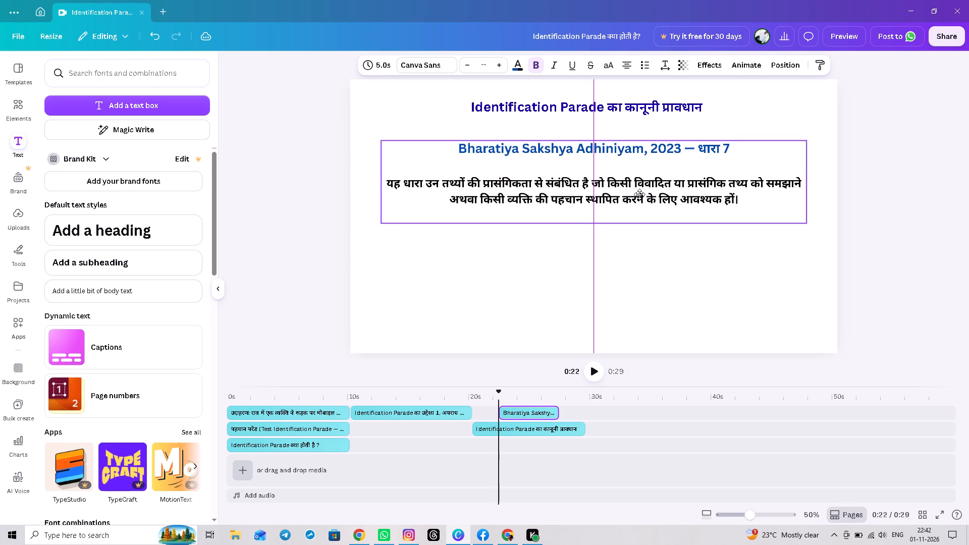
drag(639, 194, 641, 195)
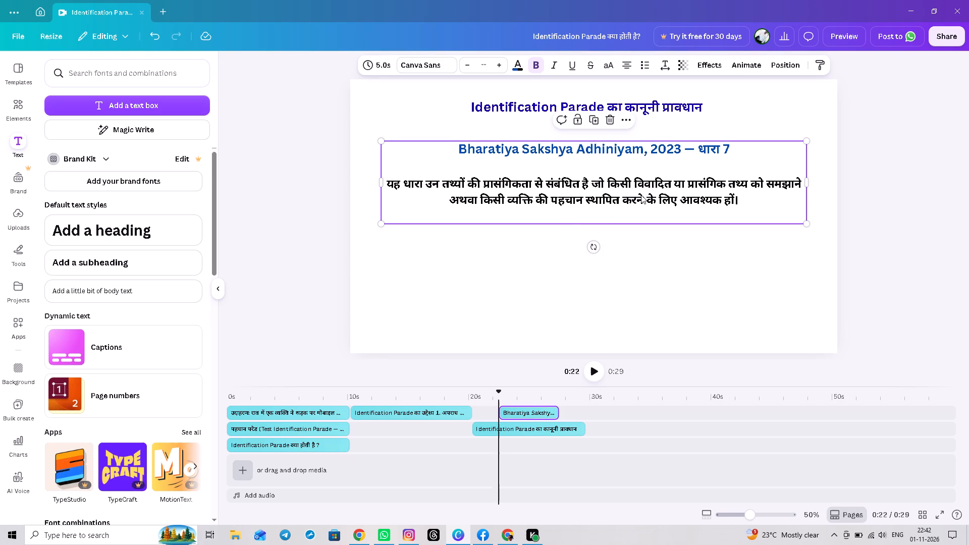
Duplicate the धारा 7 text box and place the copy directly below the original, aligned with it.
right_click(641, 195)
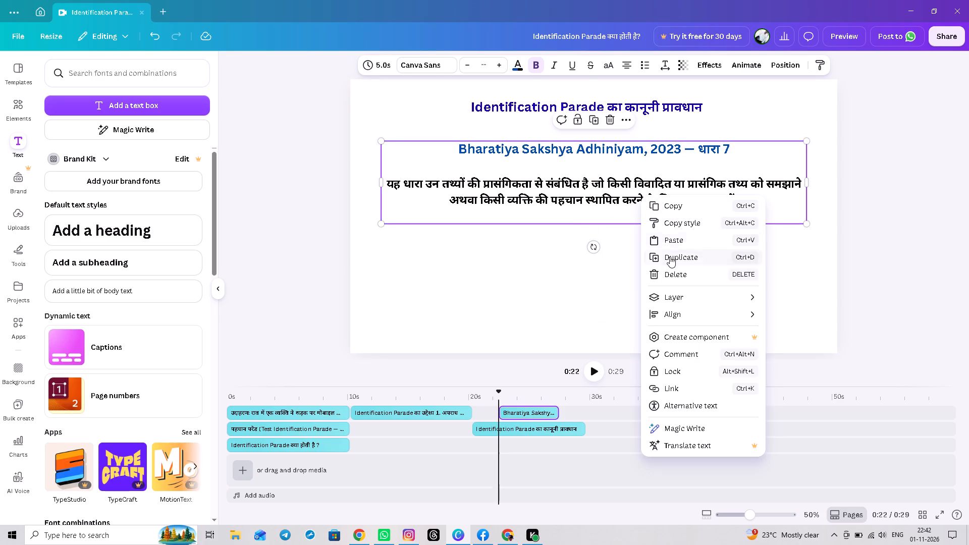
click(670, 256)
drag(633, 204, 632, 213)
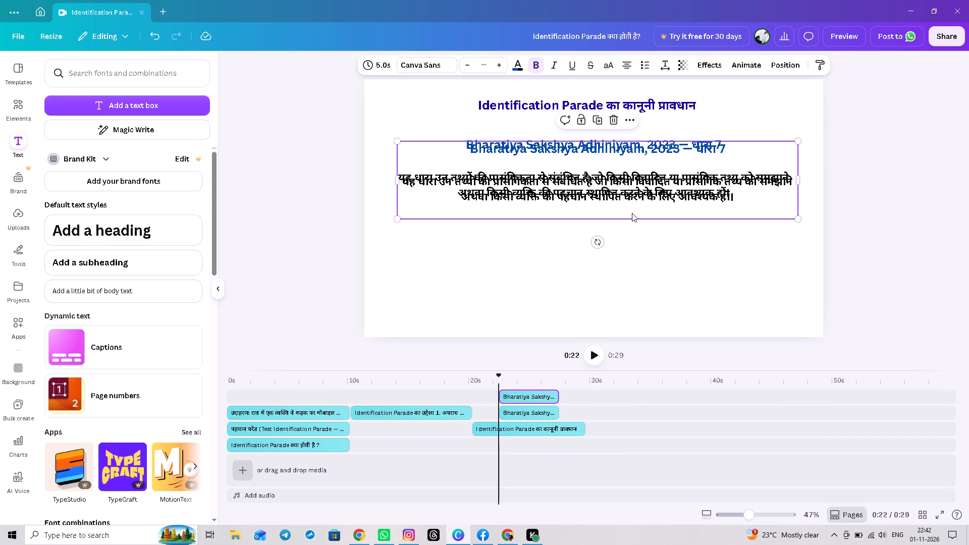
drag(632, 213, 627, 294)
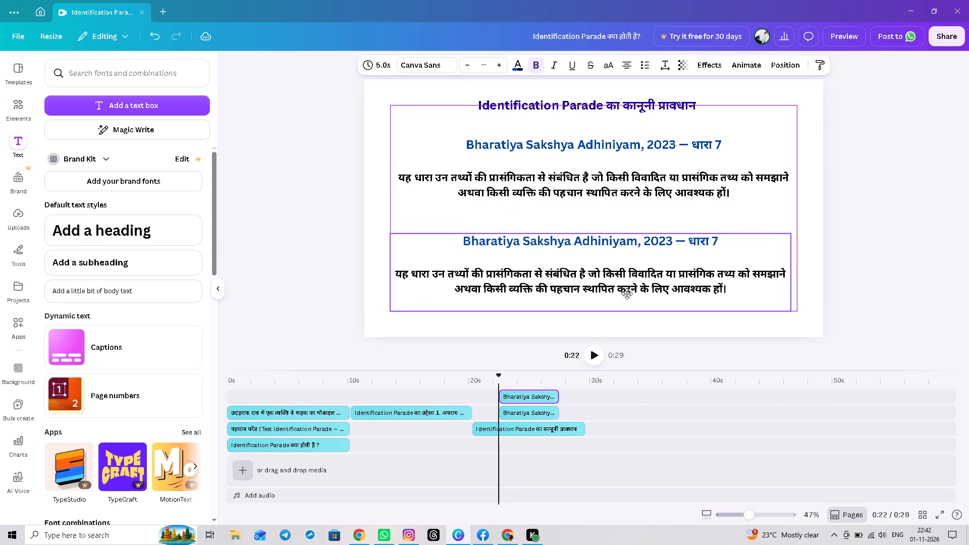
drag(627, 294, 630, 300)
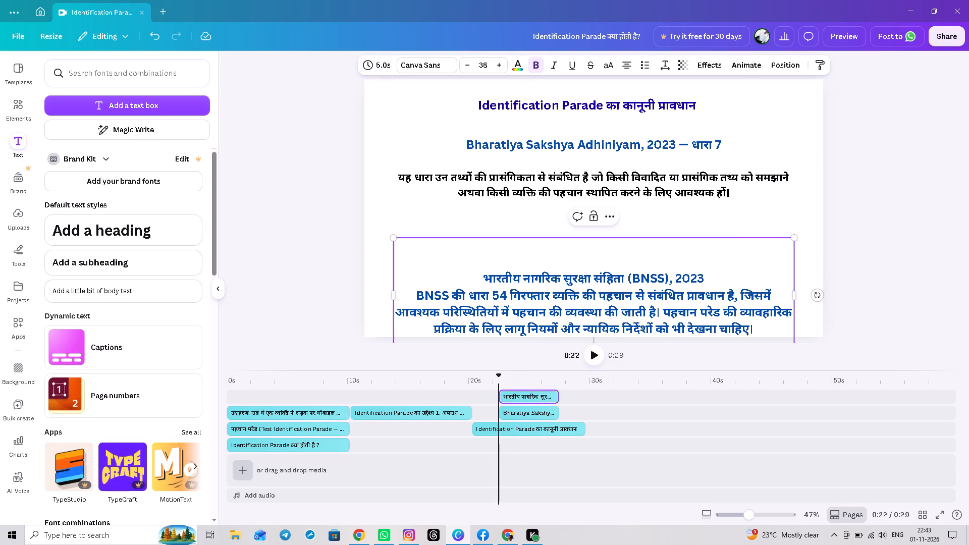
Remove the blank lines above the BNSS sub-heading and insert one blank line between it and its paragraph.
click(483, 278)
key(BackSpace)
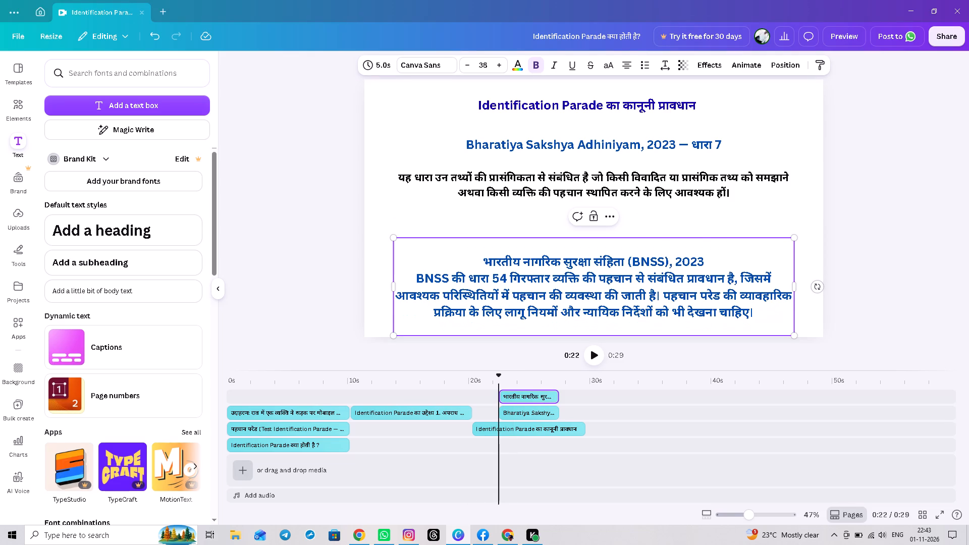
key(BackSpace)
click(714, 243)
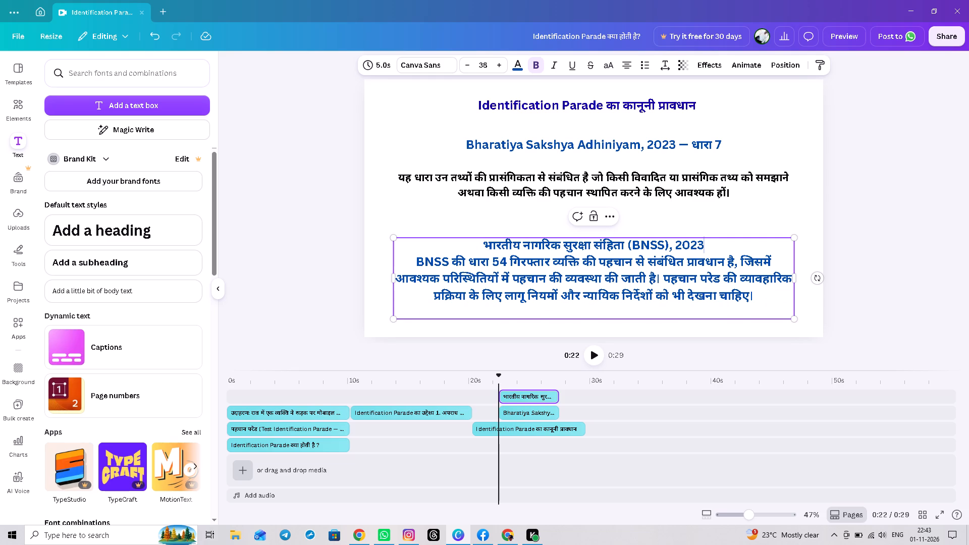
key(Return)
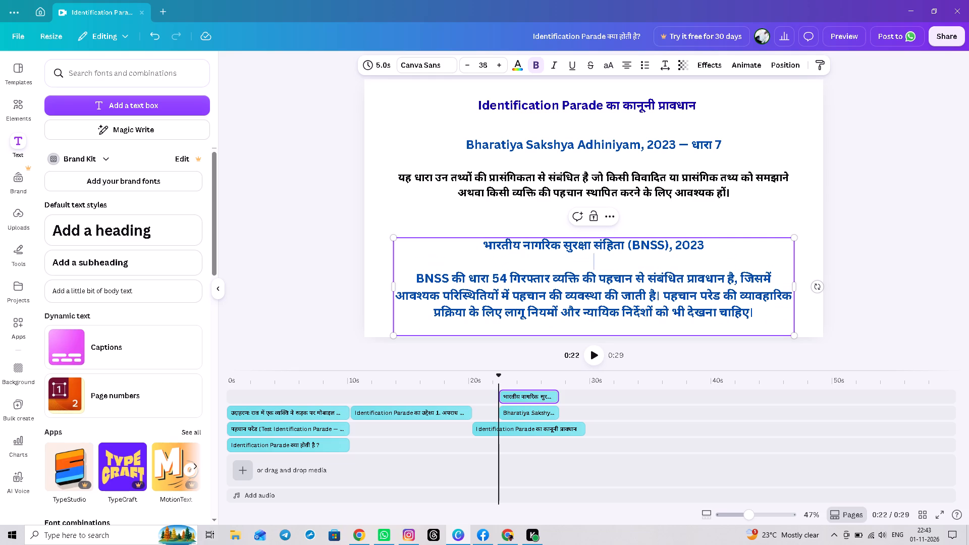
Recolour the BNSS paragraph black and reduce its font size to 34, leaving its sub-heading as it is.
click(479, 250)
drag(408, 277, 789, 316)
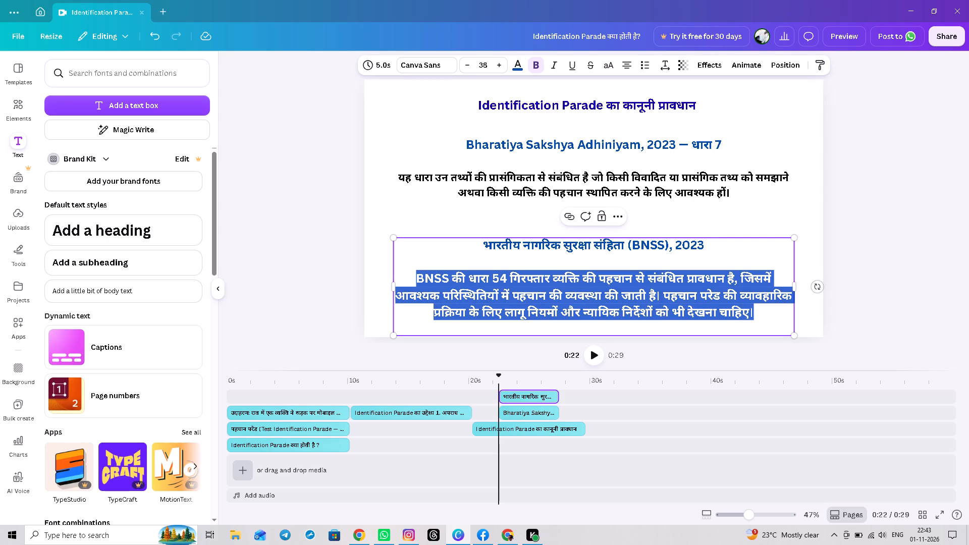
click(520, 66)
click(82, 167)
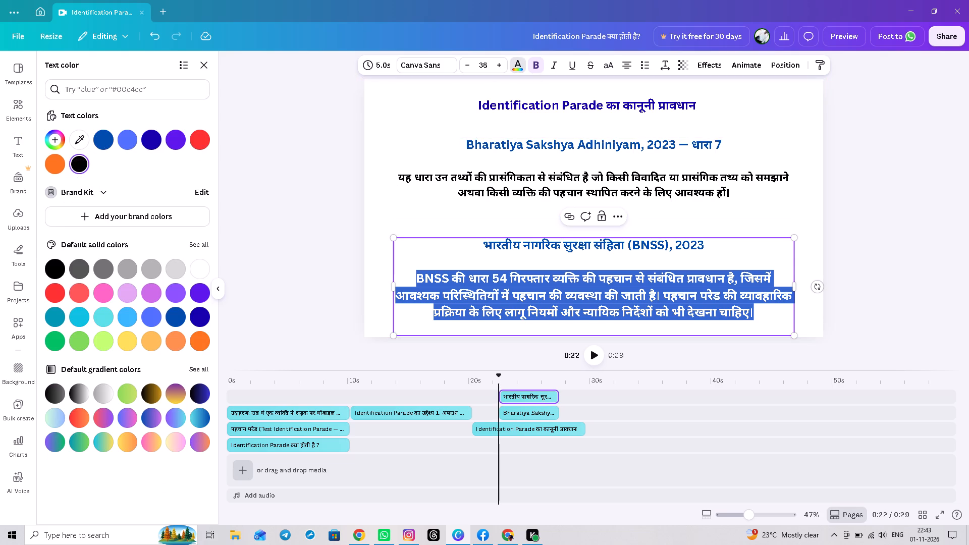
triple_click(465, 64)
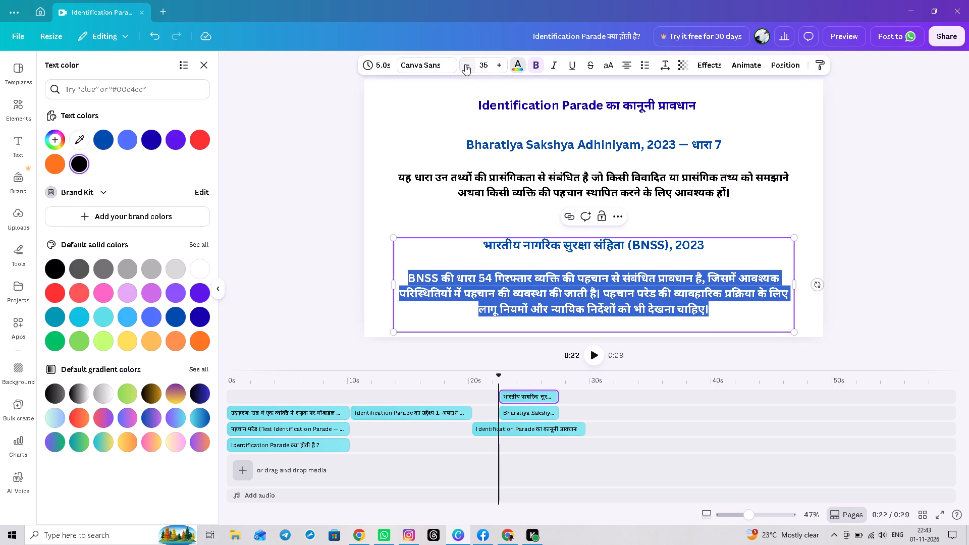
click(465, 64)
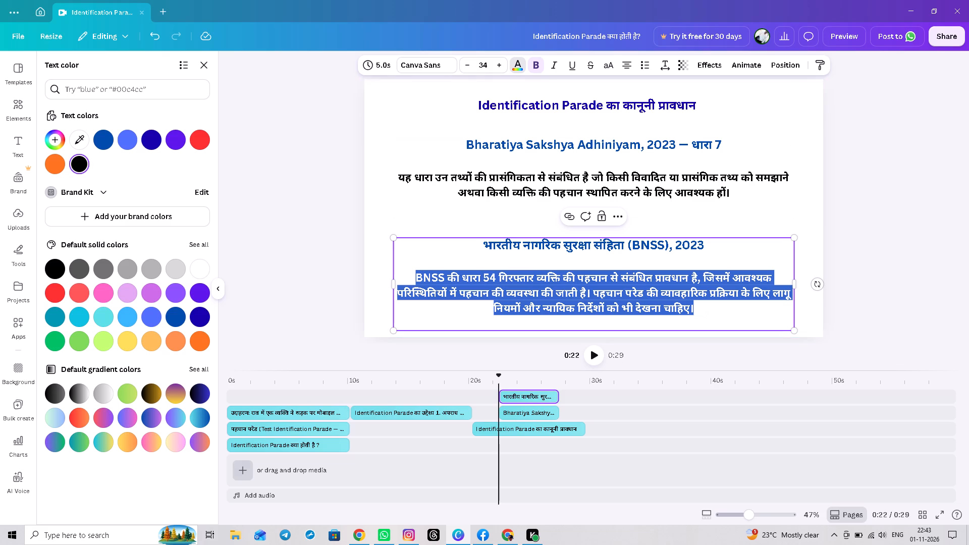
click(597, 266)
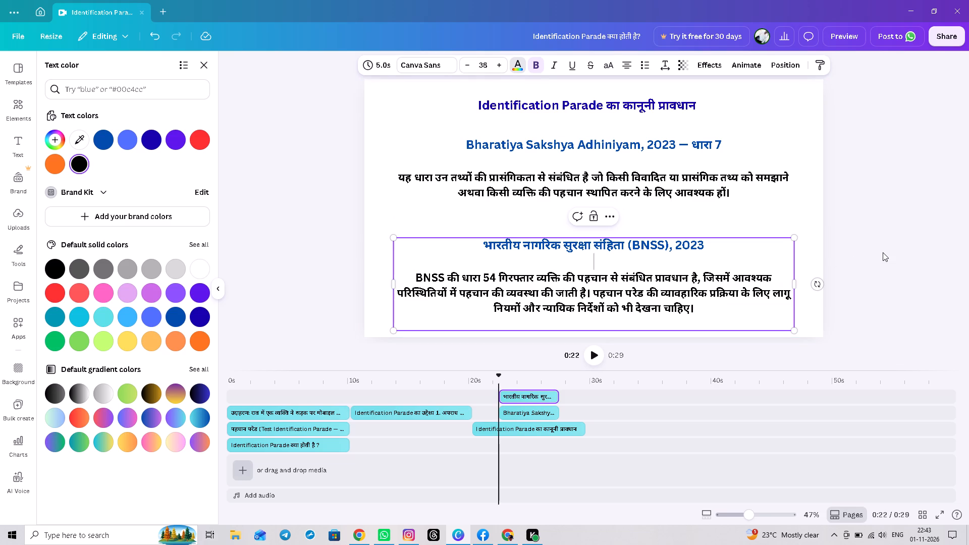
click(883, 252)
click(894, 148)
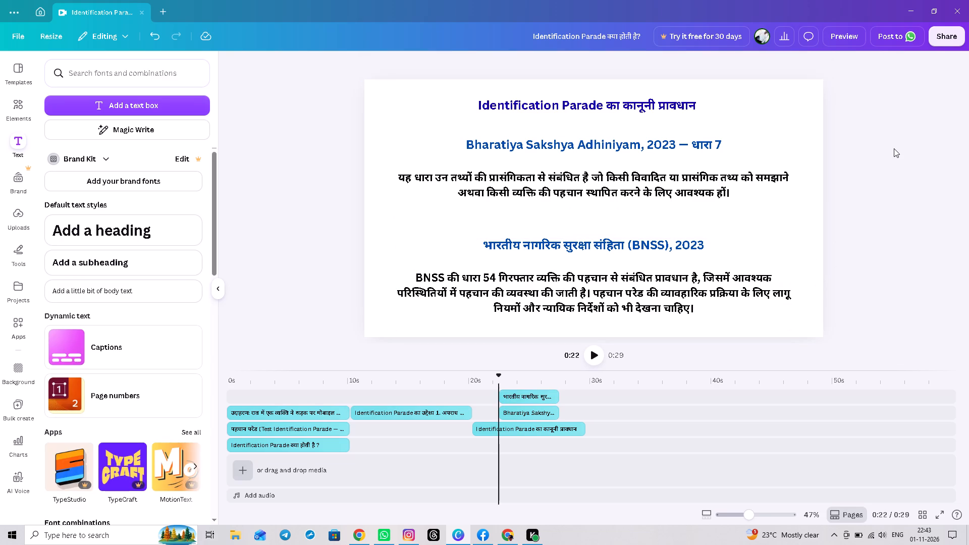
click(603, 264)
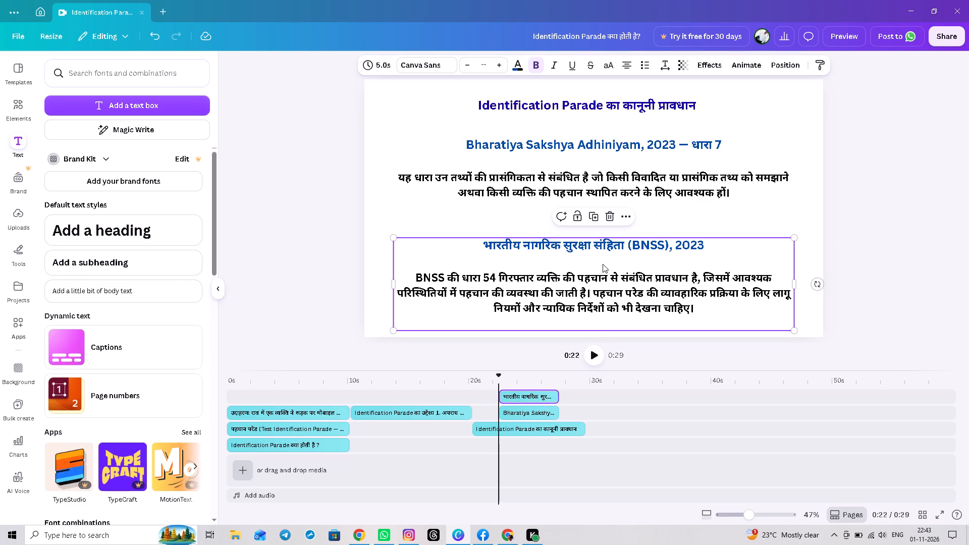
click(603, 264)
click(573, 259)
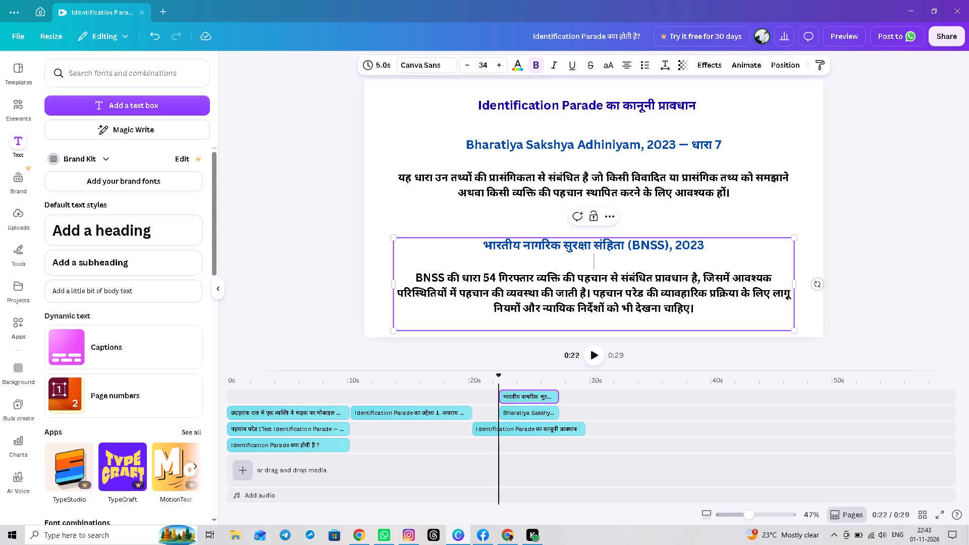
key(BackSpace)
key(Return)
Underline the "भारतीय नागरिक सुरक्षा संहिता (BNSS), 2023" and "Bharatiya Sakshya Adhiniyam, 2023 — धारा 7" sub-headings.
drag(478, 250, 719, 241)
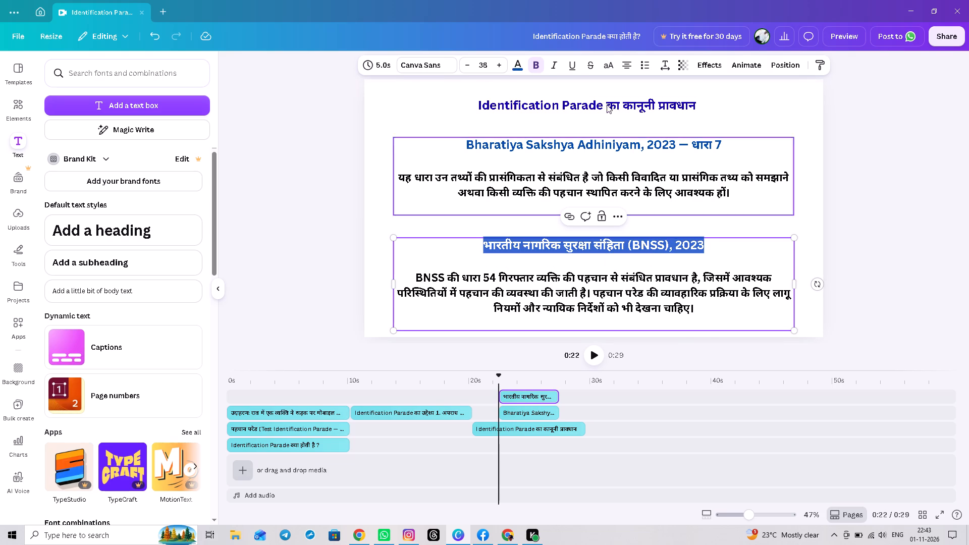
click(575, 72)
click(521, 142)
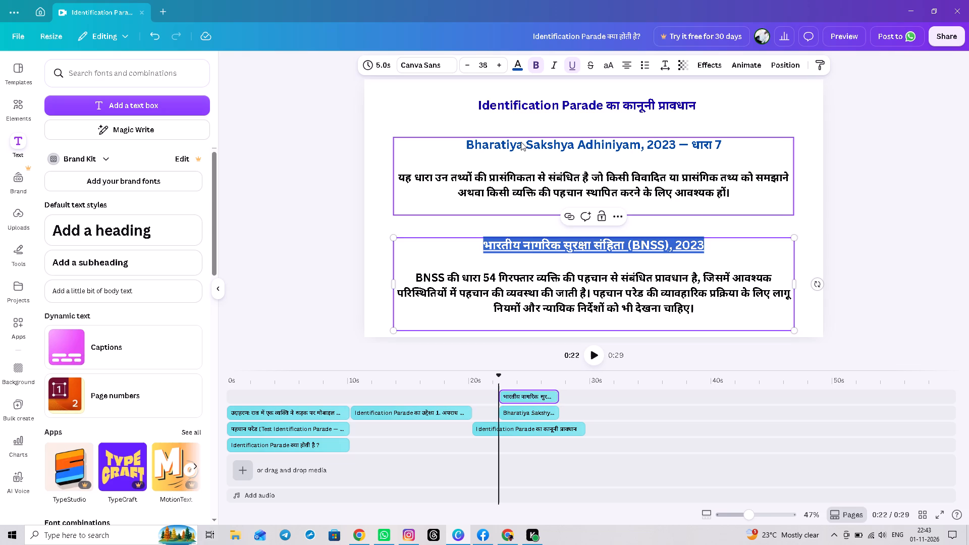
double_click(460, 146)
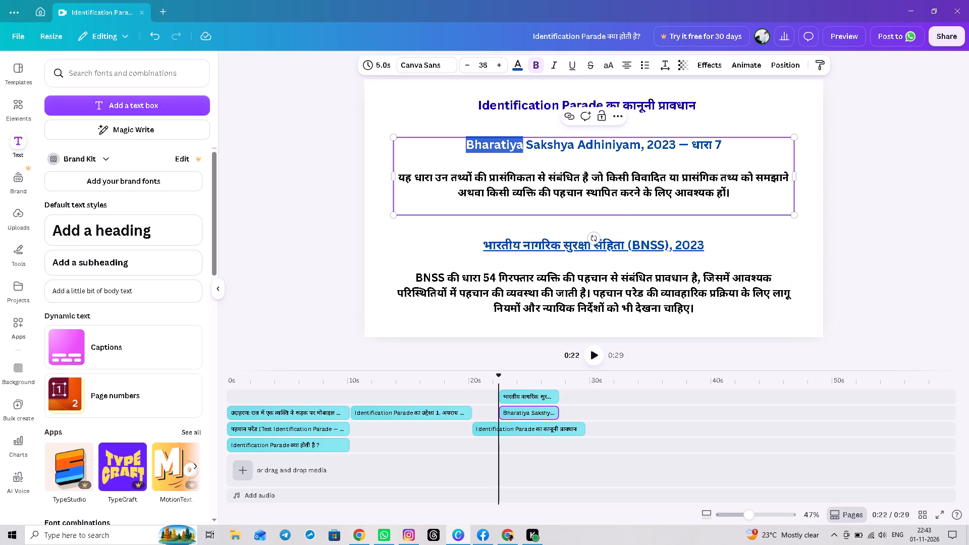
click(725, 144)
drag(725, 144, 706, 144)
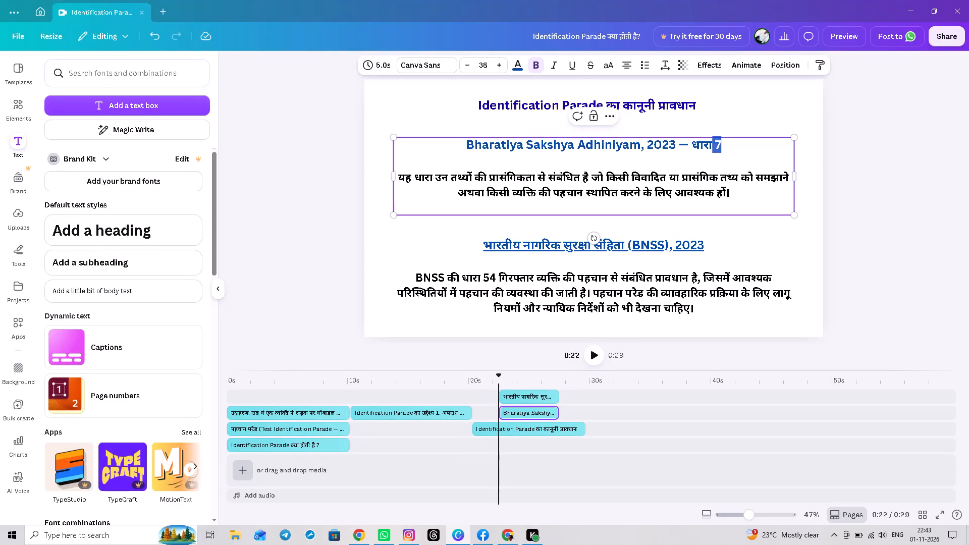
drag(706, 144, 460, 148)
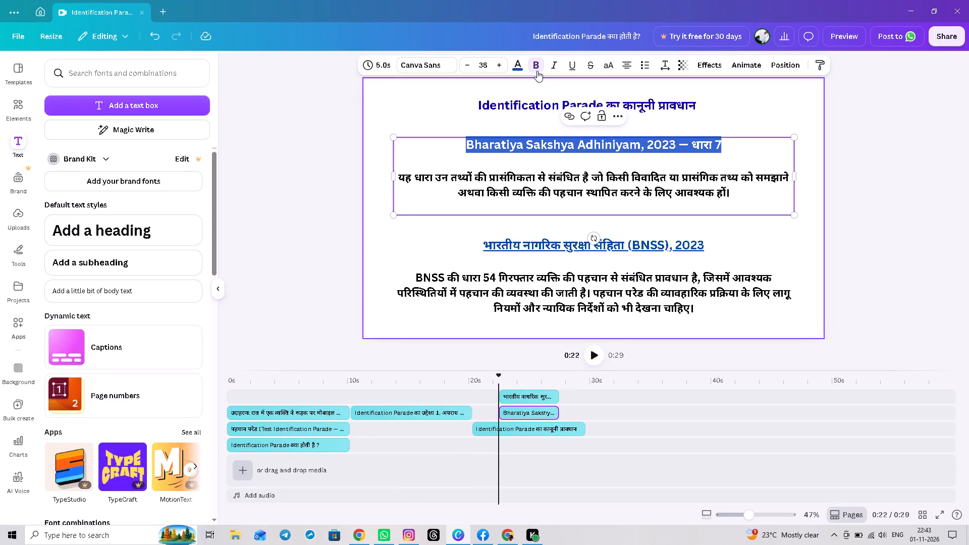
click(573, 62)
click(889, 229)
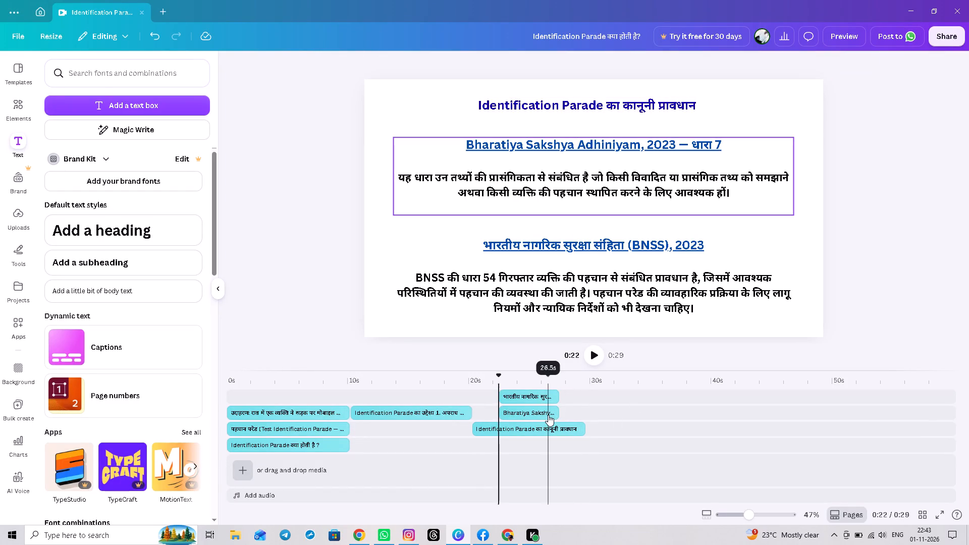
Stretch the BNSS and धारा 7 clips at both ends to 9.4 s so they span the same time as the legal-provision heading clip.
drag(556, 411, 583, 410)
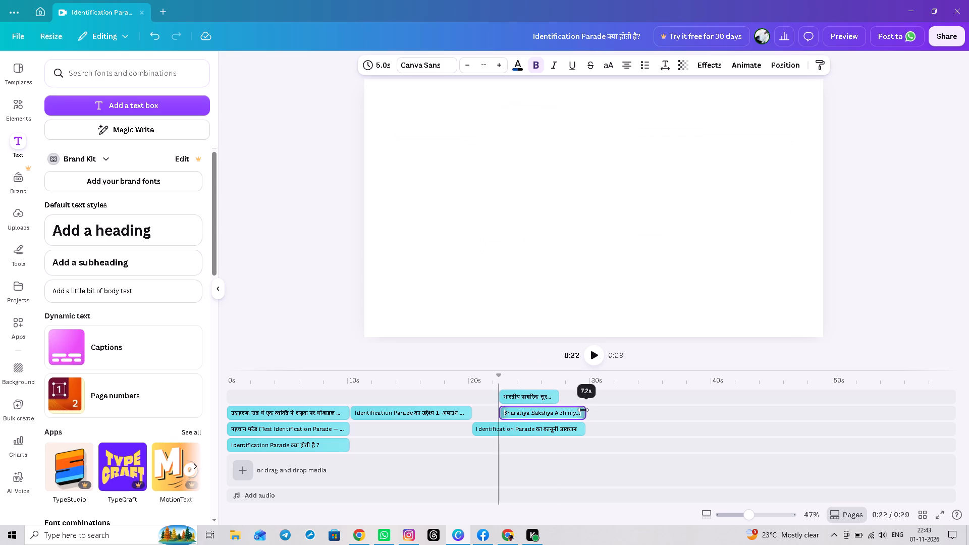
drag(553, 398, 580, 398)
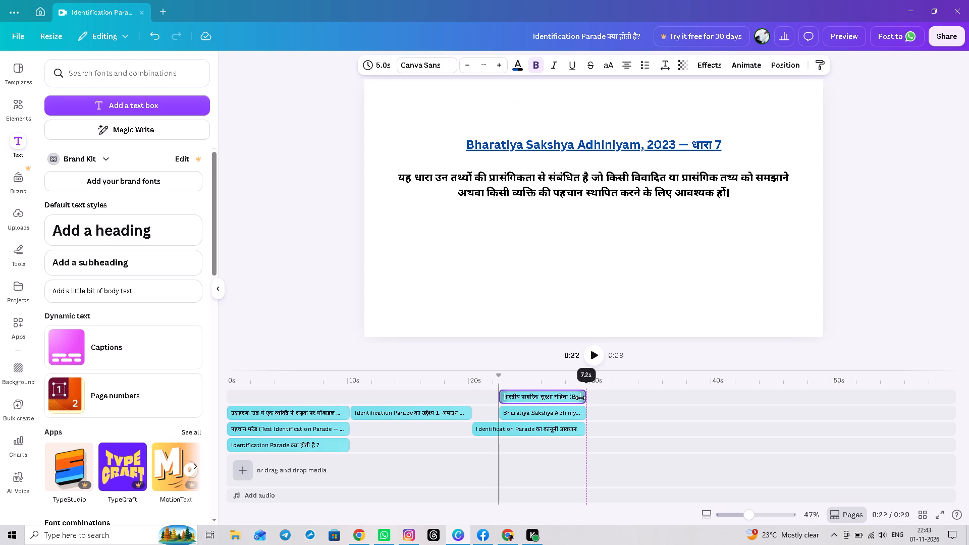
drag(500, 394, 491, 395)
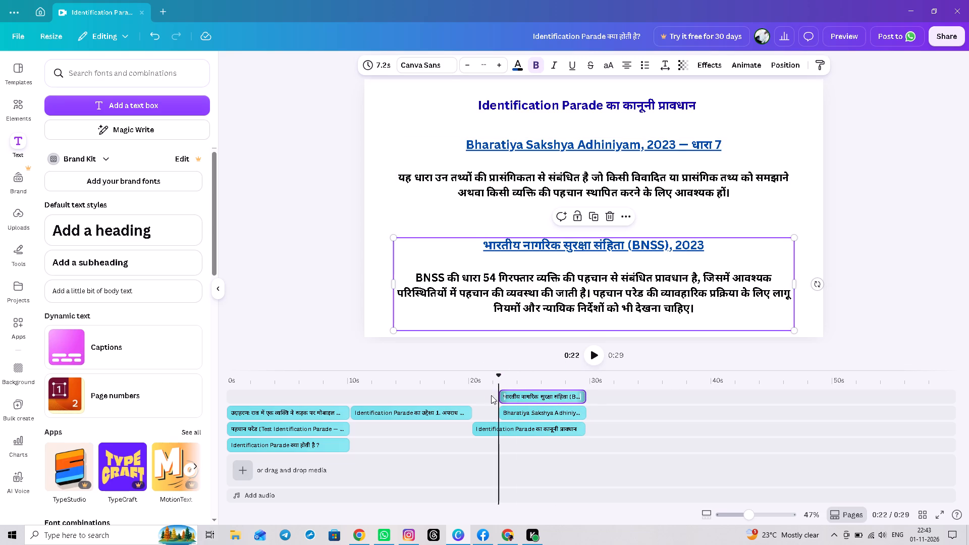
drag(491, 395, 475, 397)
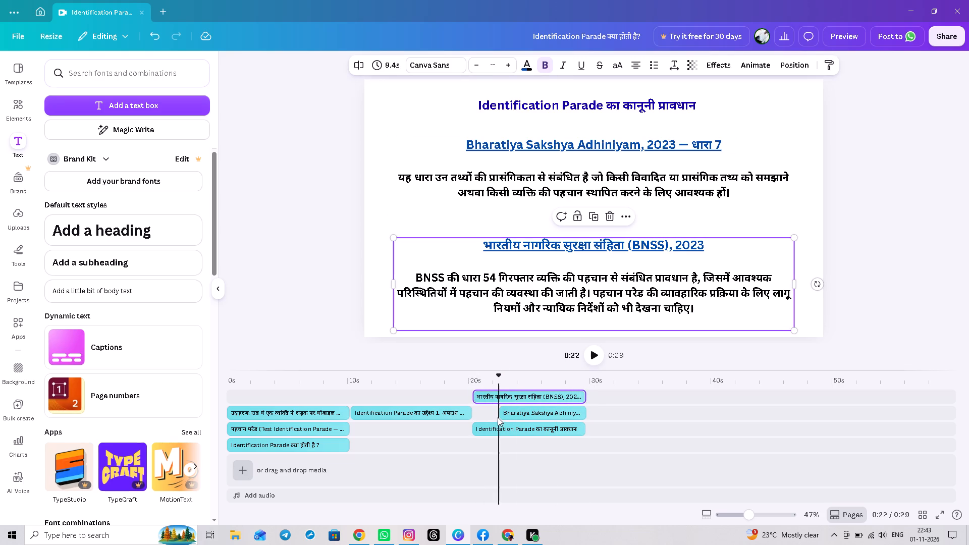
drag(503, 412, 477, 412)
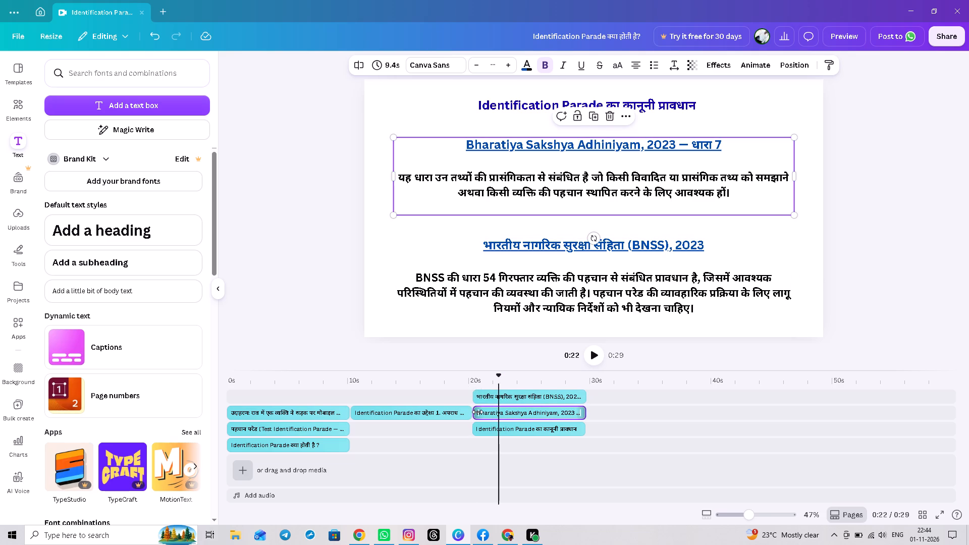
click(868, 272)
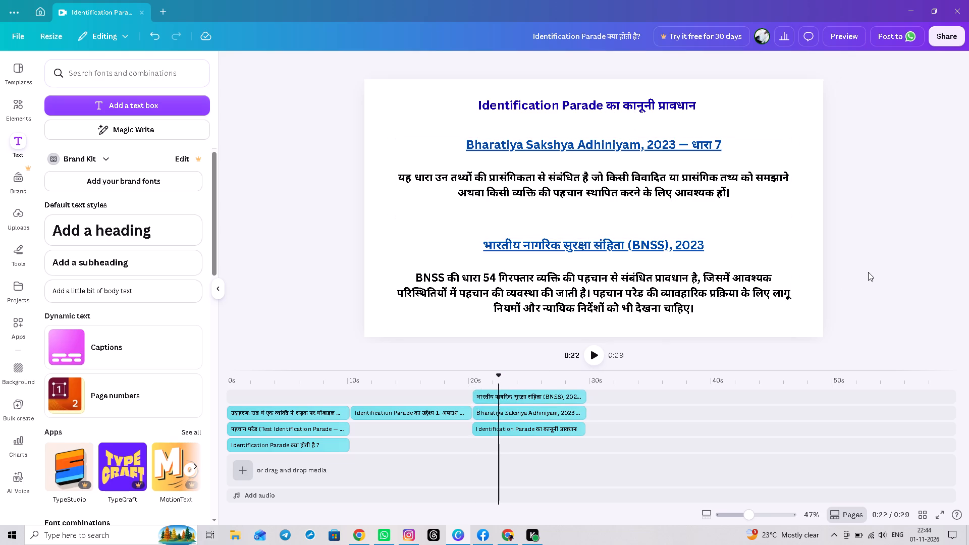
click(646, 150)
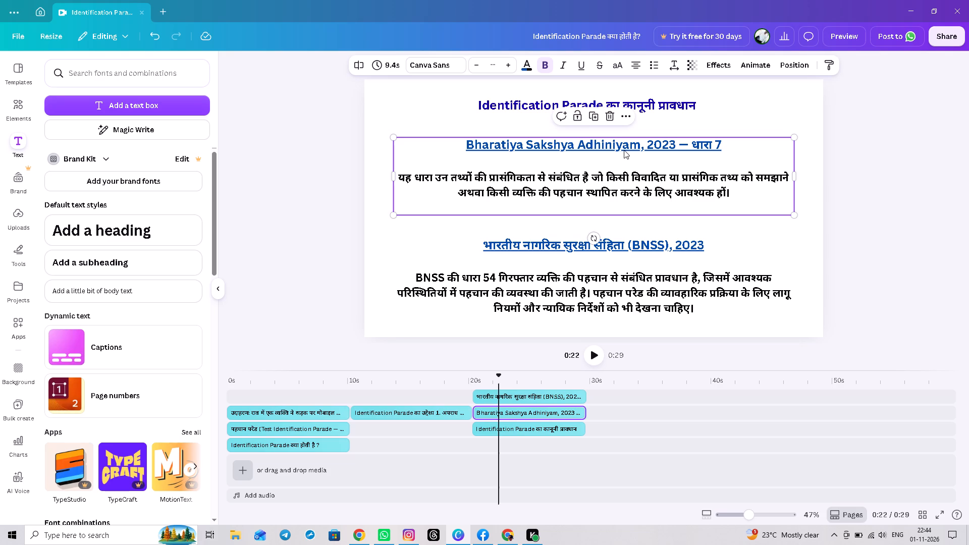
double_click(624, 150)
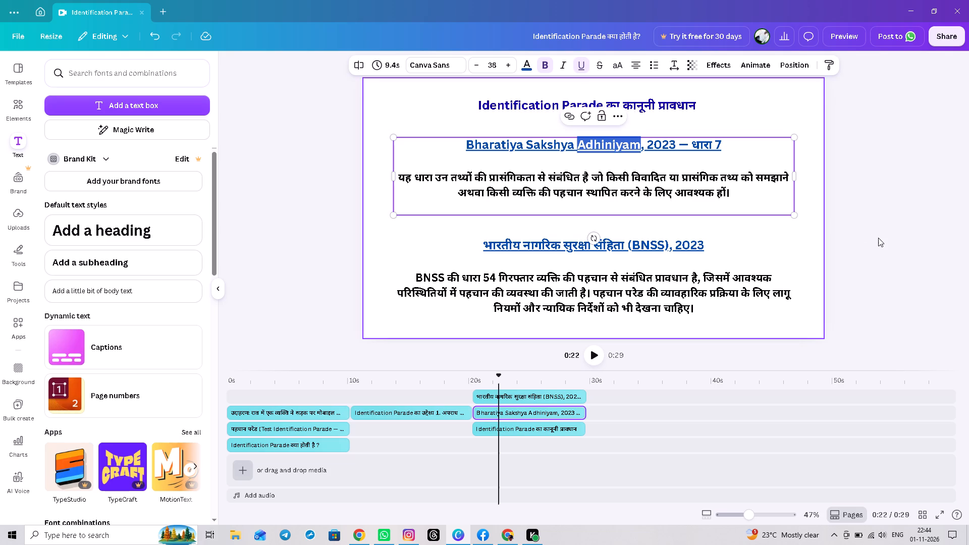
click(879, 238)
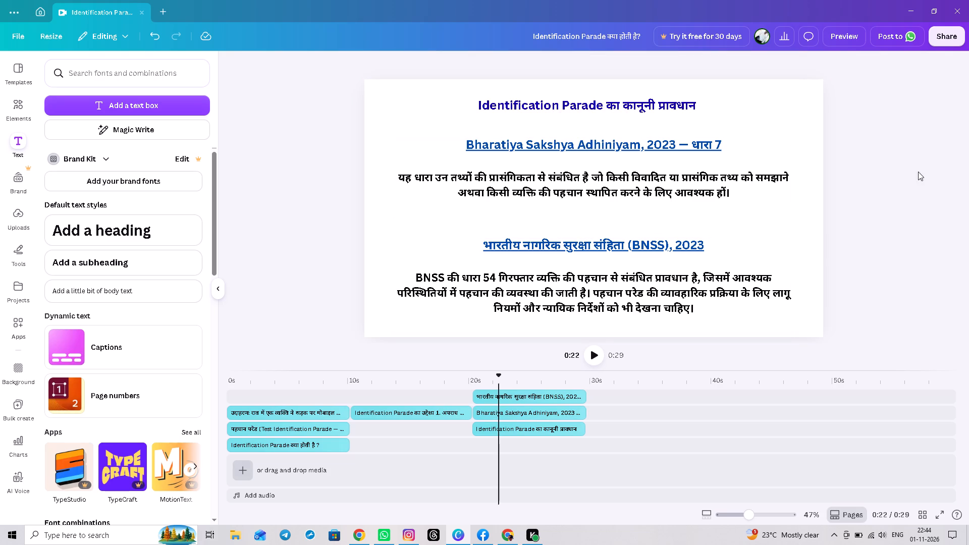
Move the धारा 7 text box down towards the BNSS box, keeping it centred horizontally on the page.
drag(732, 170, 737, 181)
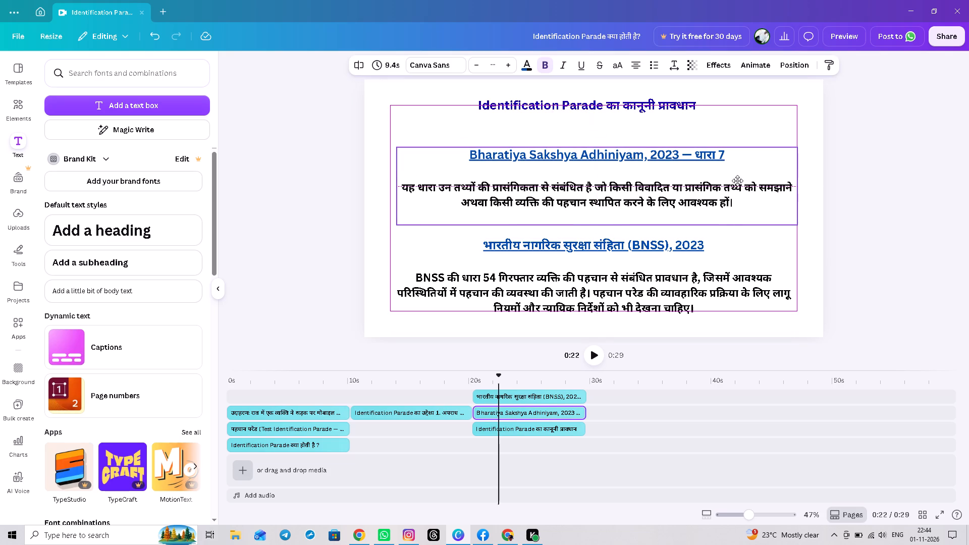
drag(737, 181, 731, 182)
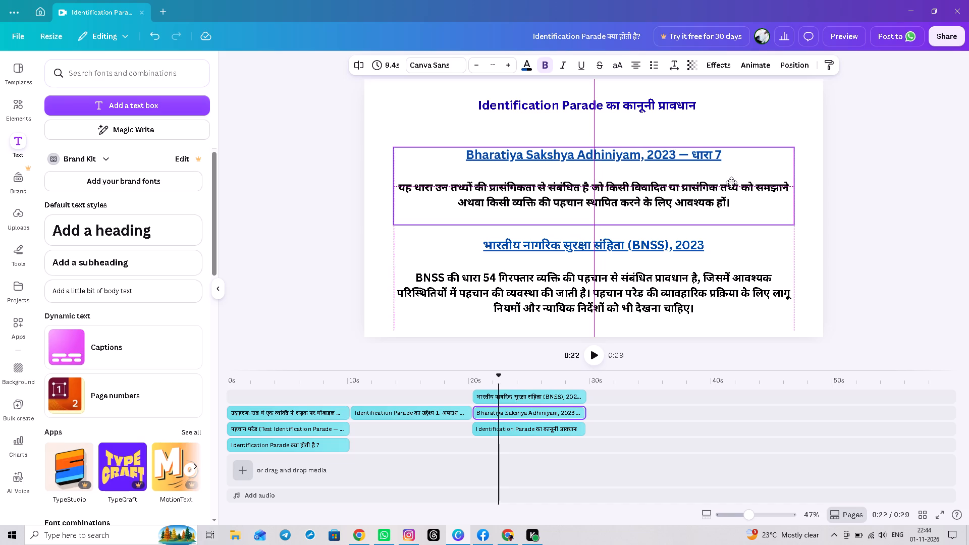
drag(731, 182, 731, 184)
click(879, 261)
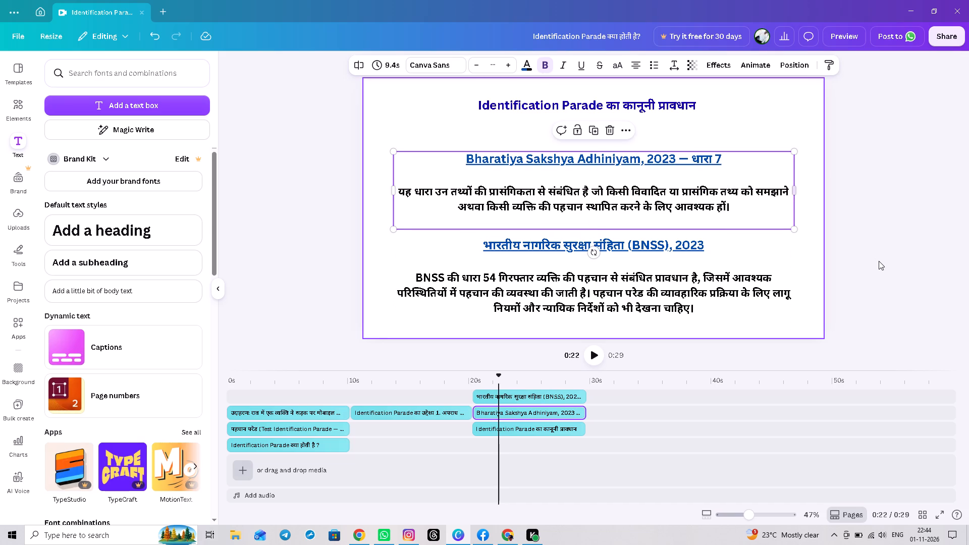
Add a new text box at 0:29 and start its clip just after the section 3 clips on the timeline.
click(587, 425)
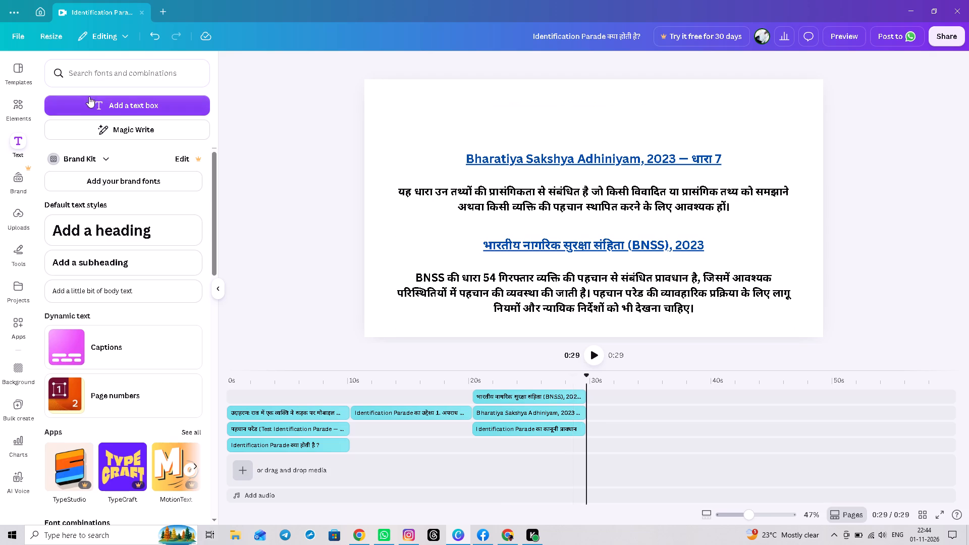
click(125, 112)
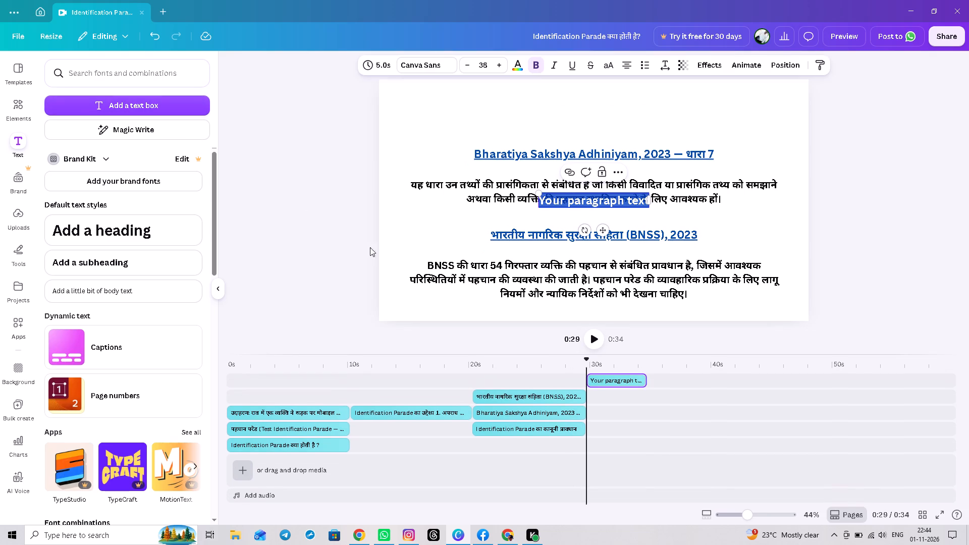
click(611, 379)
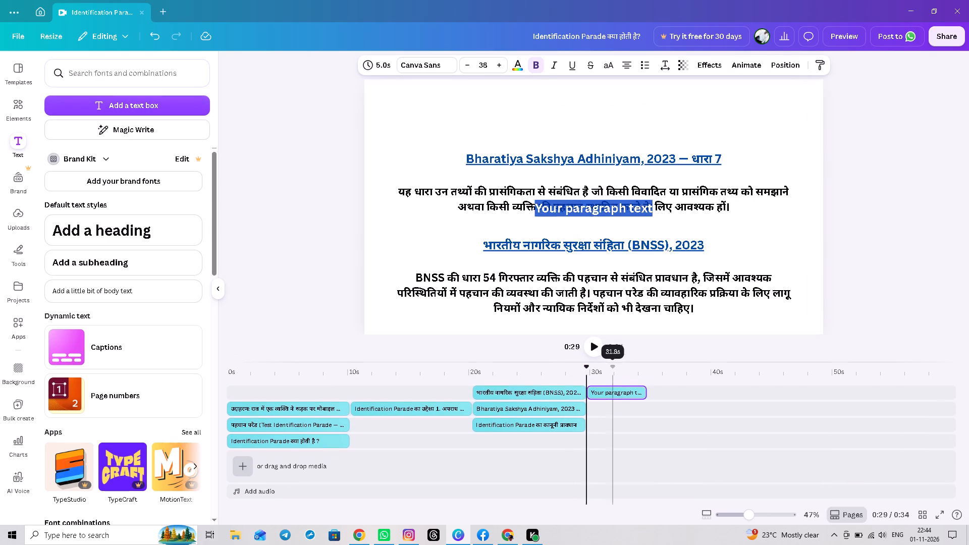
click(607, 399)
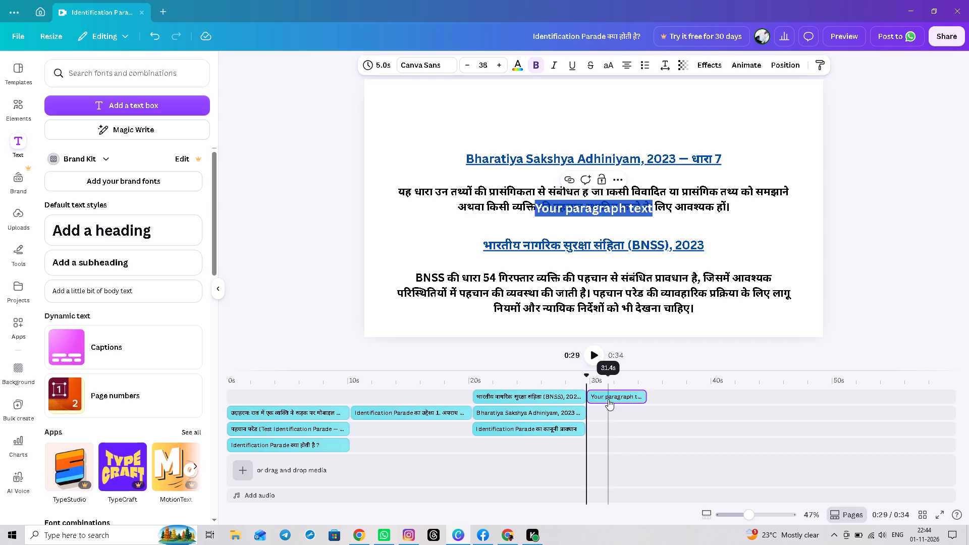
click(608, 391)
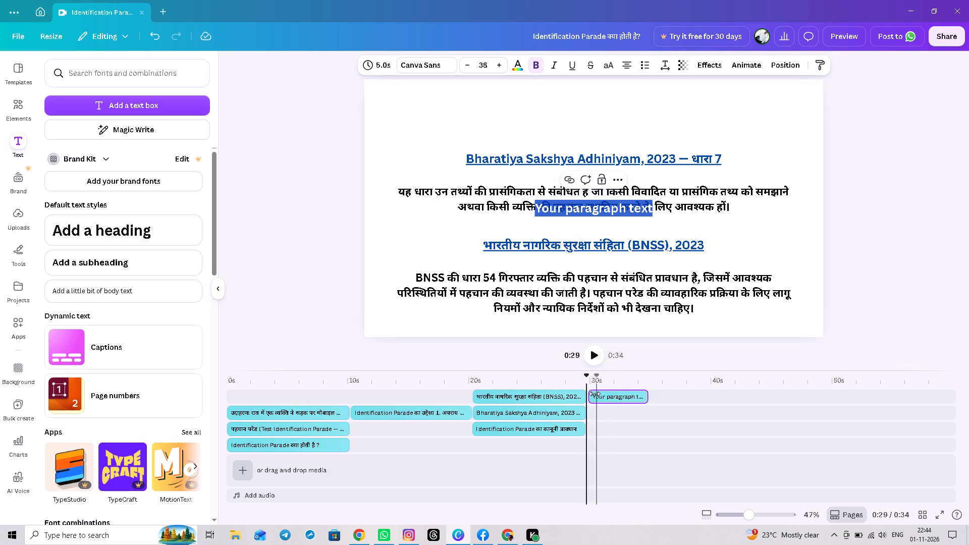
click(592, 394)
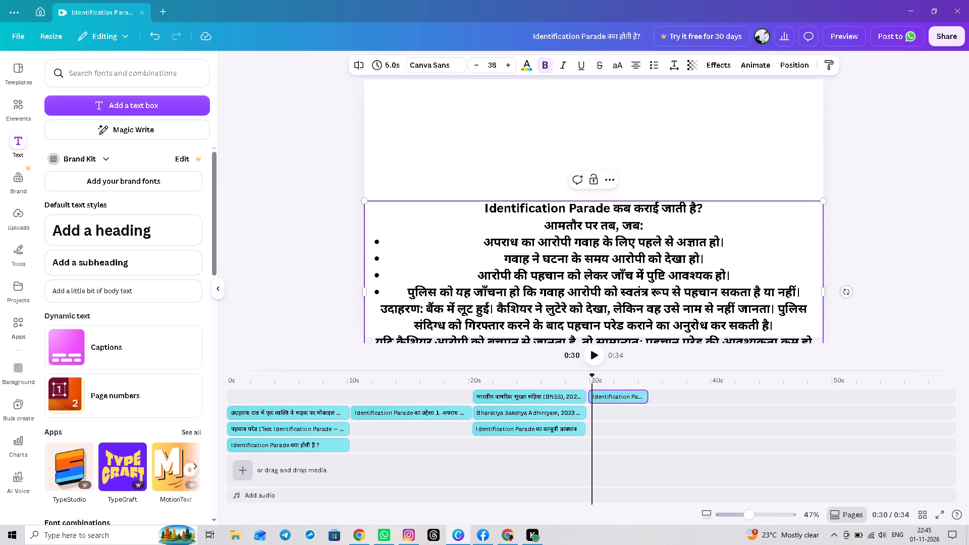
scroll(513, 243, down, 2)
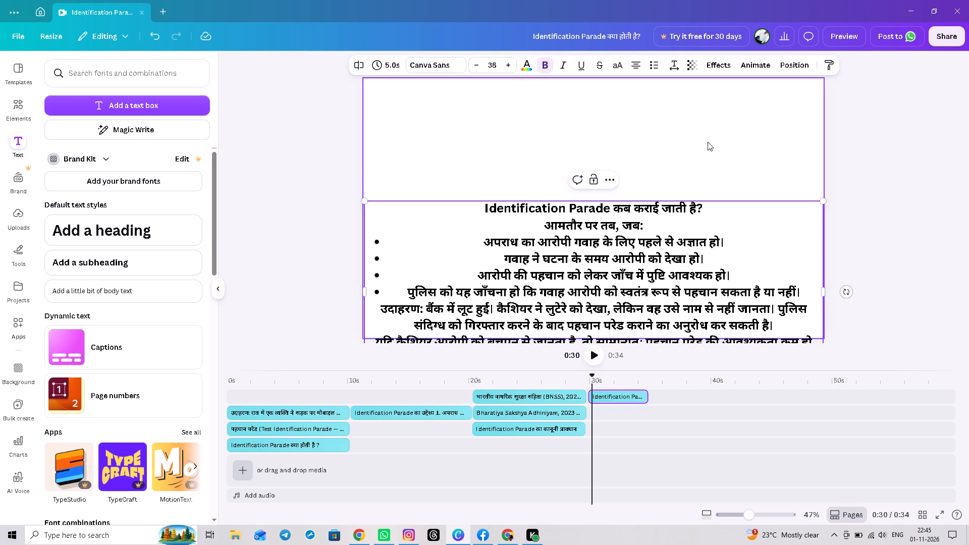
click(708, 142)
Move the section 4 text box up and narrow it from both sides so it fits within the page with side margins.
drag(688, 279, 685, 179)
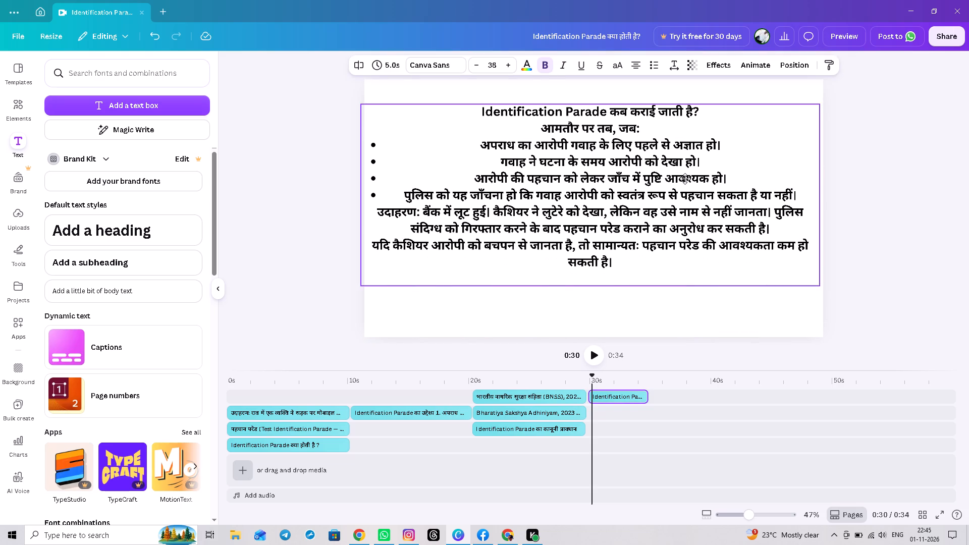
drag(685, 179, 688, 203)
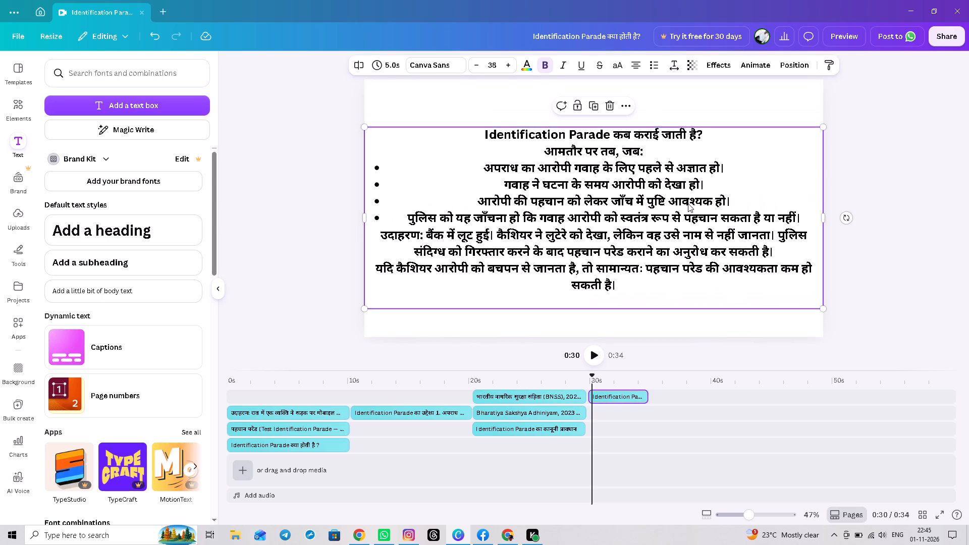
drag(825, 218, 796, 215)
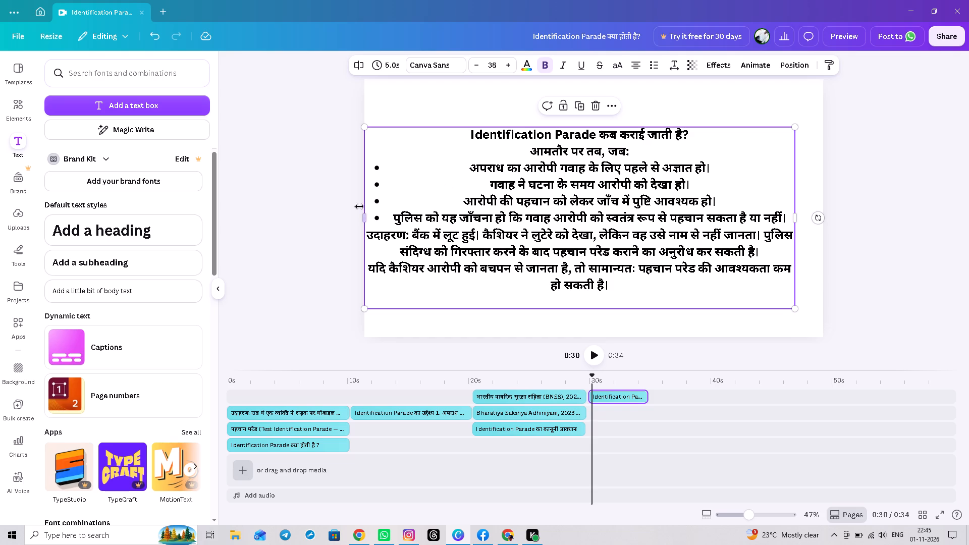
drag(362, 216, 414, 216)
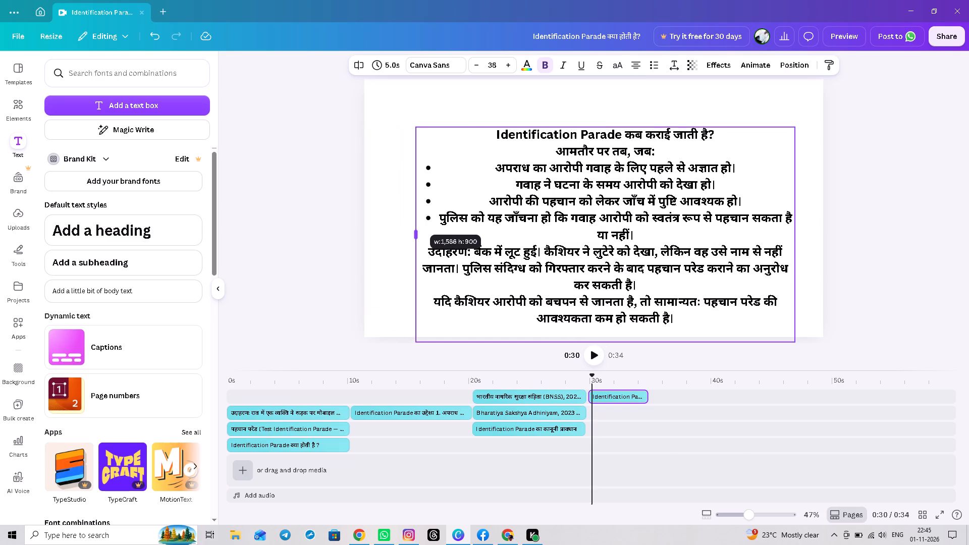
drag(414, 216, 398, 213)
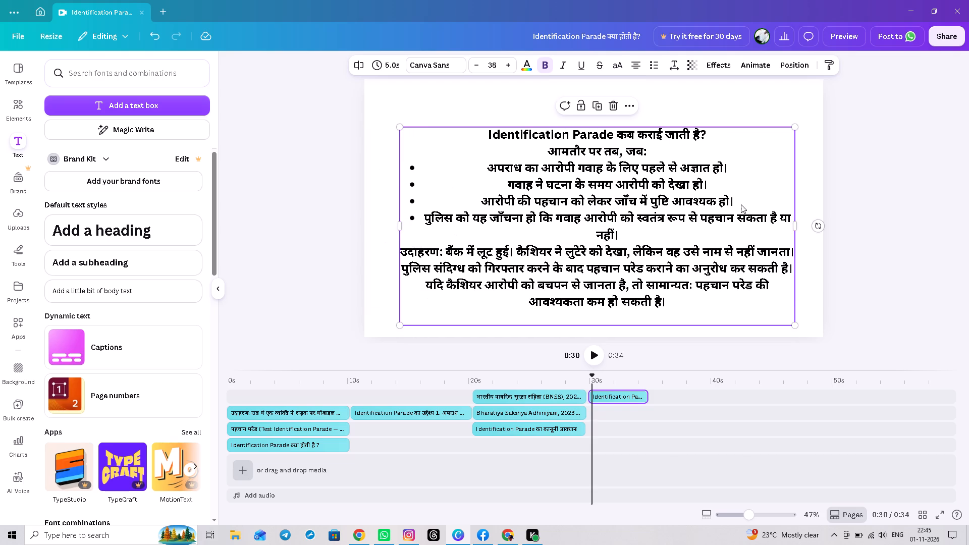
drag(799, 223, 793, 223)
click(899, 159)
drag(710, 222, 711, 199)
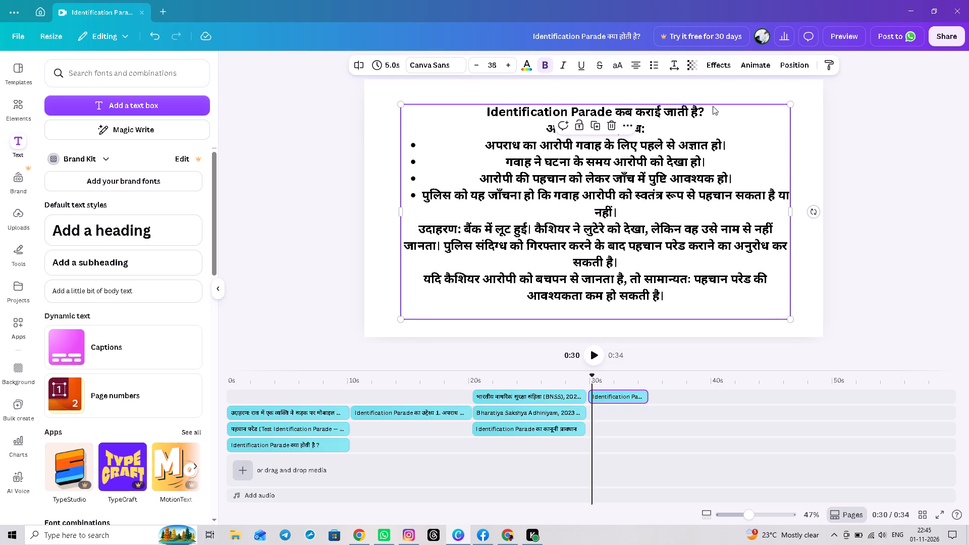
Insert a blank line below the heading "Identification Parade कब कराई जाती है?" and colour the heading dark blue.
click(713, 106)
key(Return)
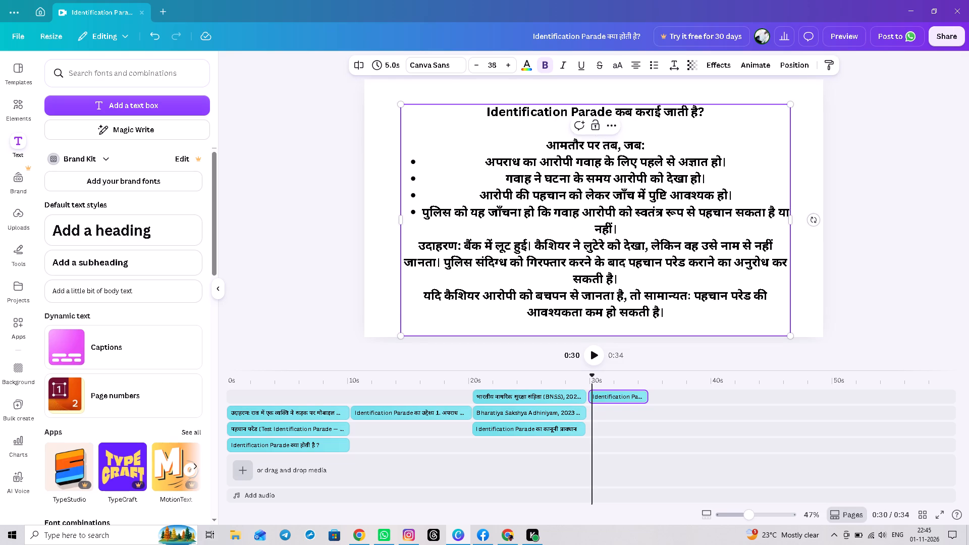
drag(710, 109, 484, 107)
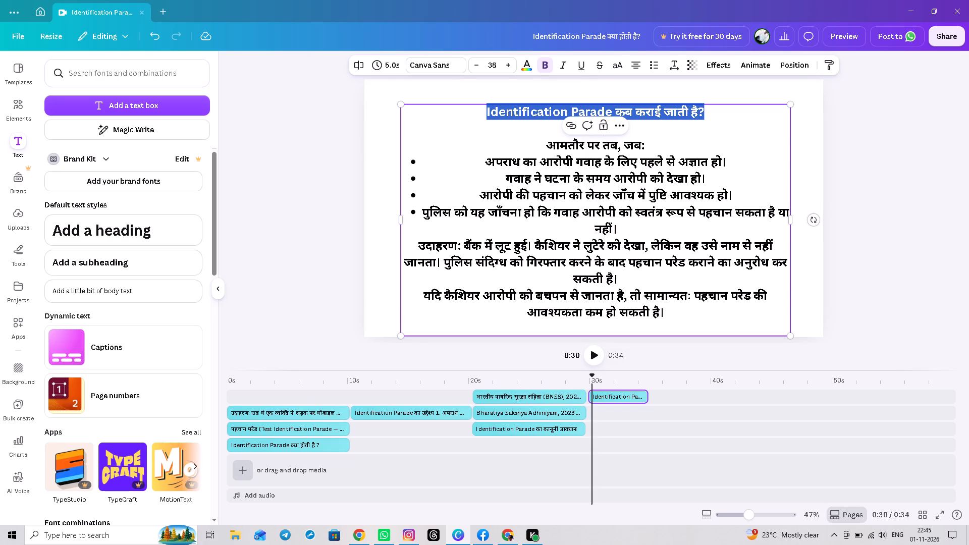
click(525, 69)
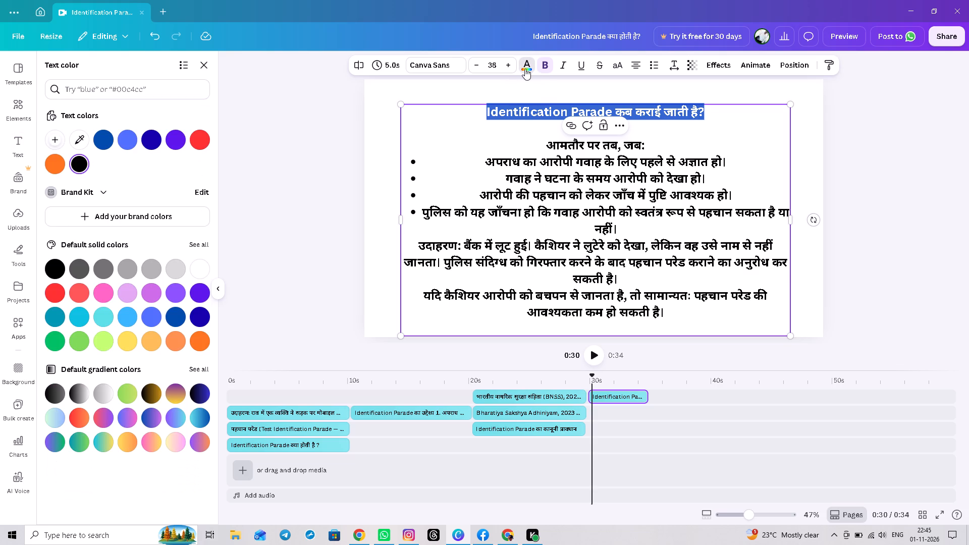
click(149, 135)
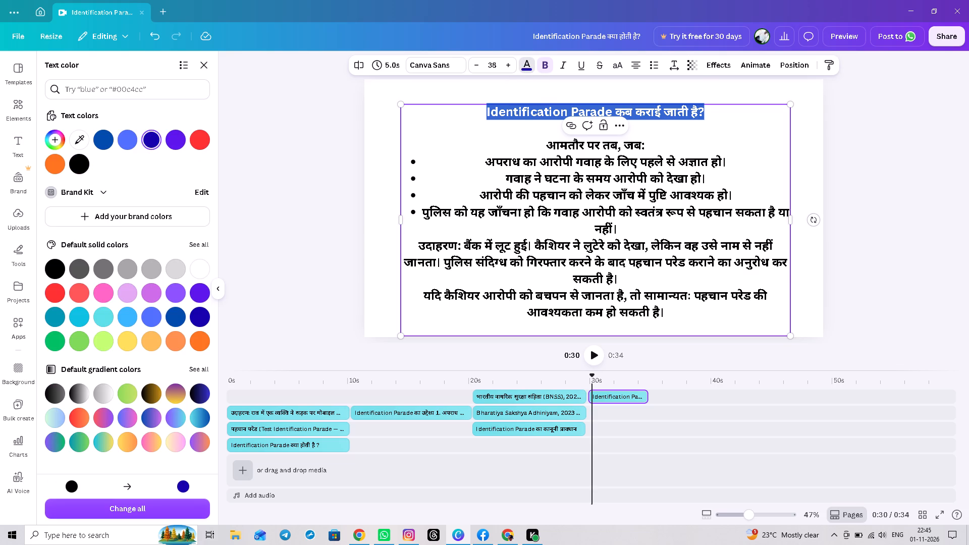
click(691, 173)
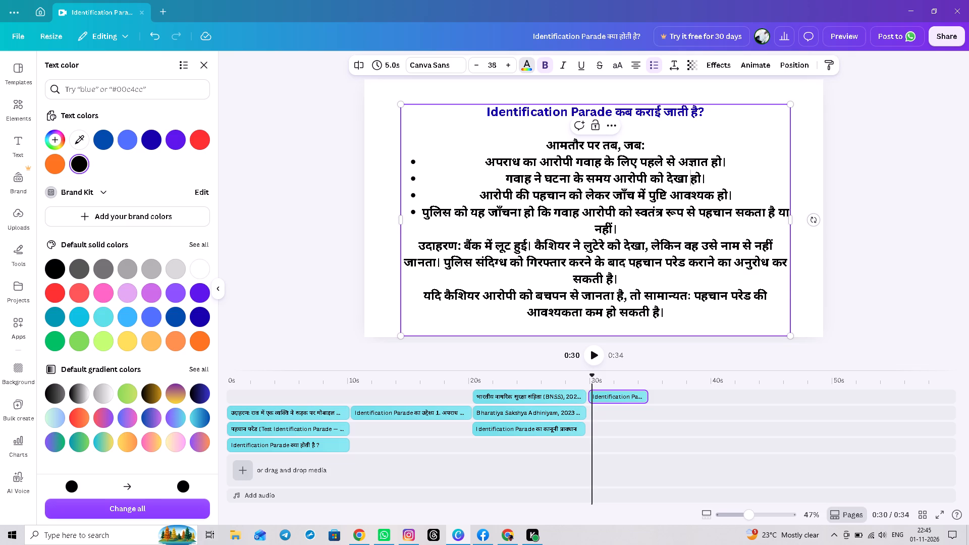
Left-align all the section 4 body text from "आमतौर पर तब, जब:" to the last sentence.
drag(492, 150, 516, 198)
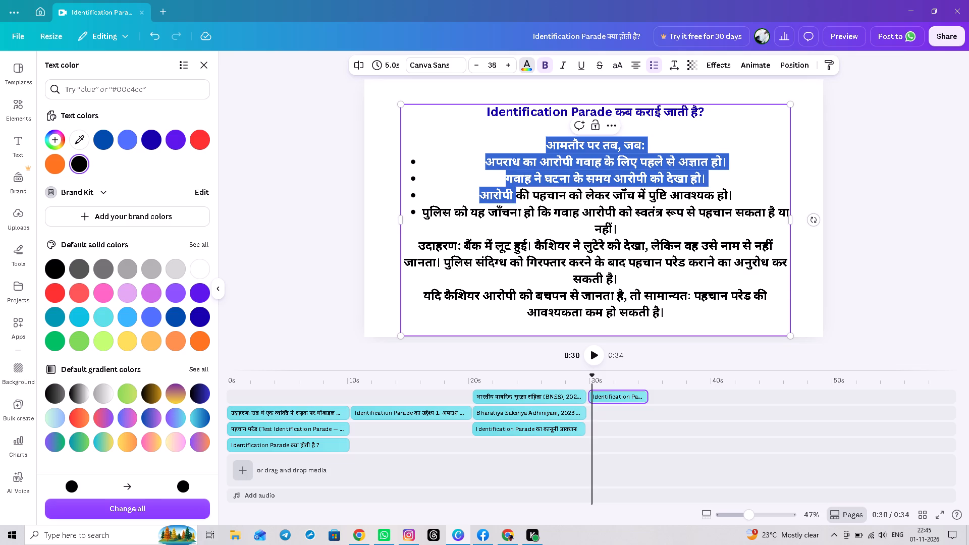
drag(516, 198, 684, 343)
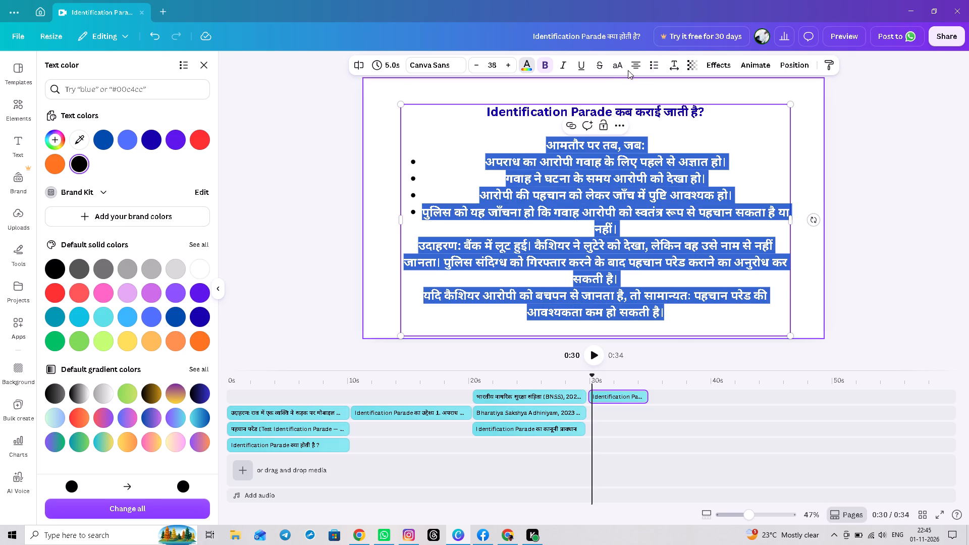
click(629, 67)
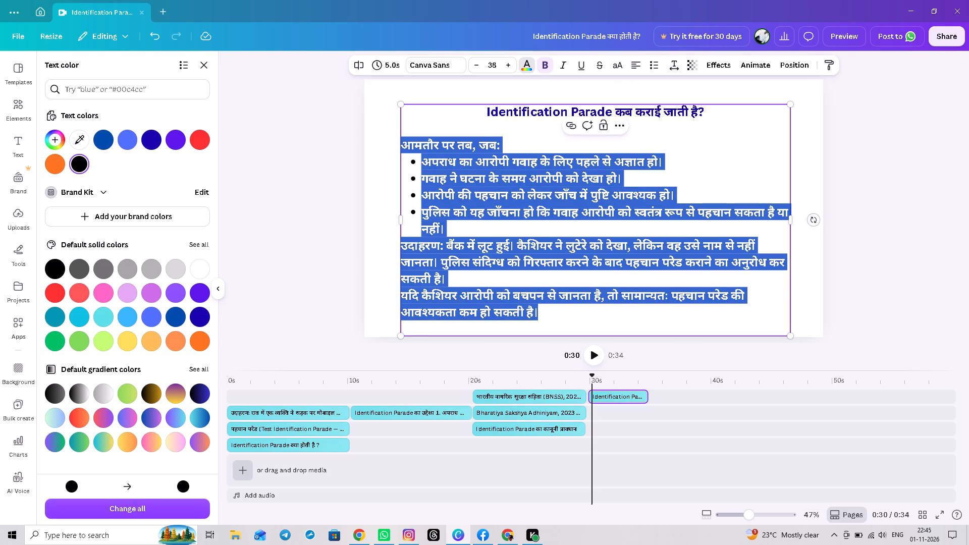
click(483, 232)
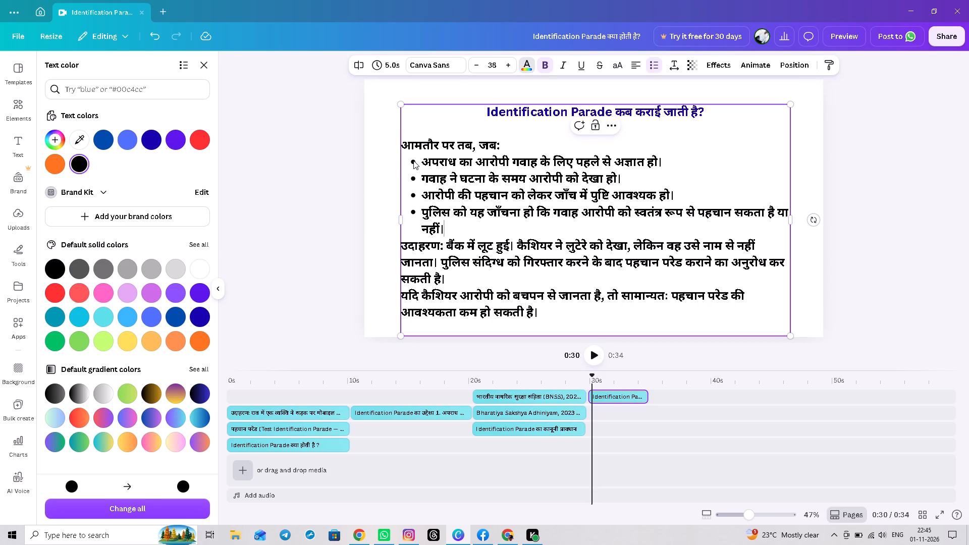
Replace the bullets of the first two points under "आमतौर पर तब, जब:" with the list numbers 1. and 2.
click(413, 160)
key(BackSpace)
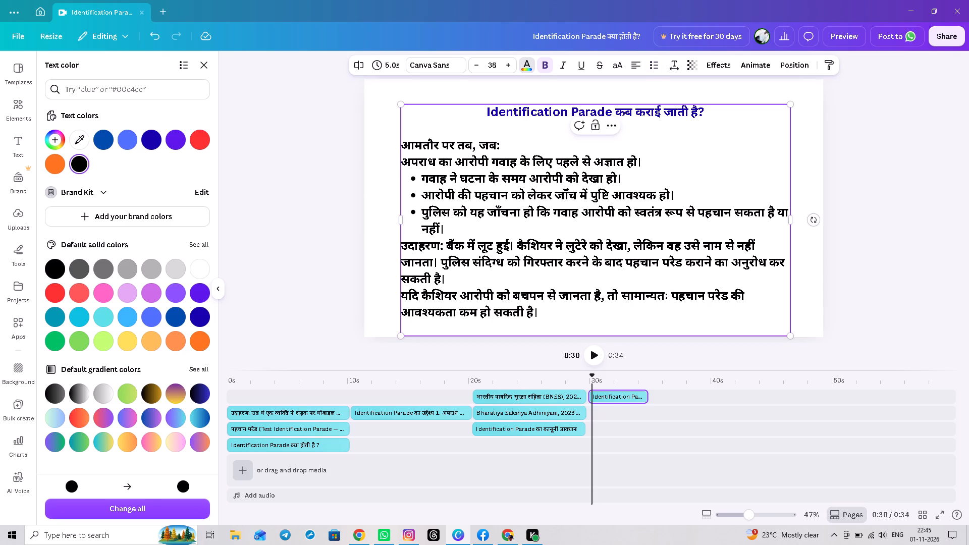
key(1)
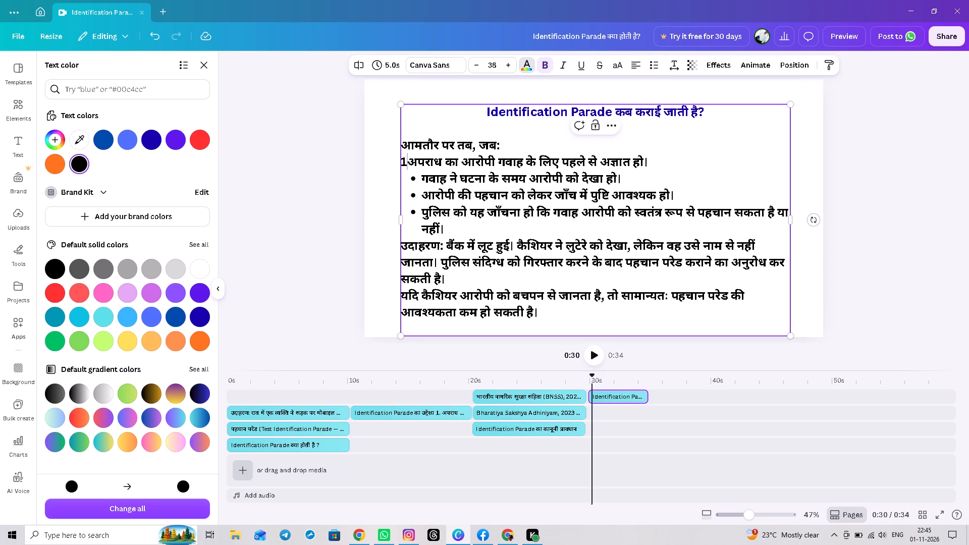
key(period)
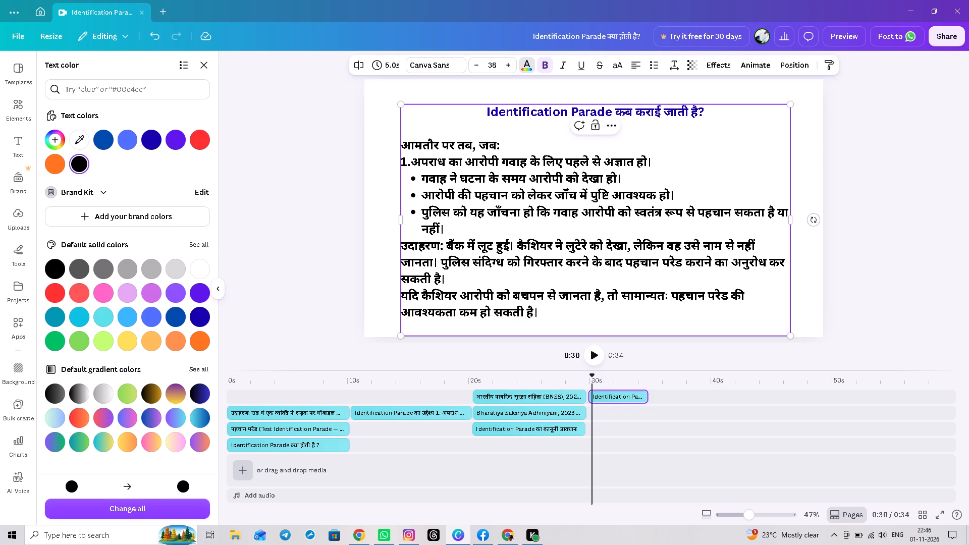
click(418, 179)
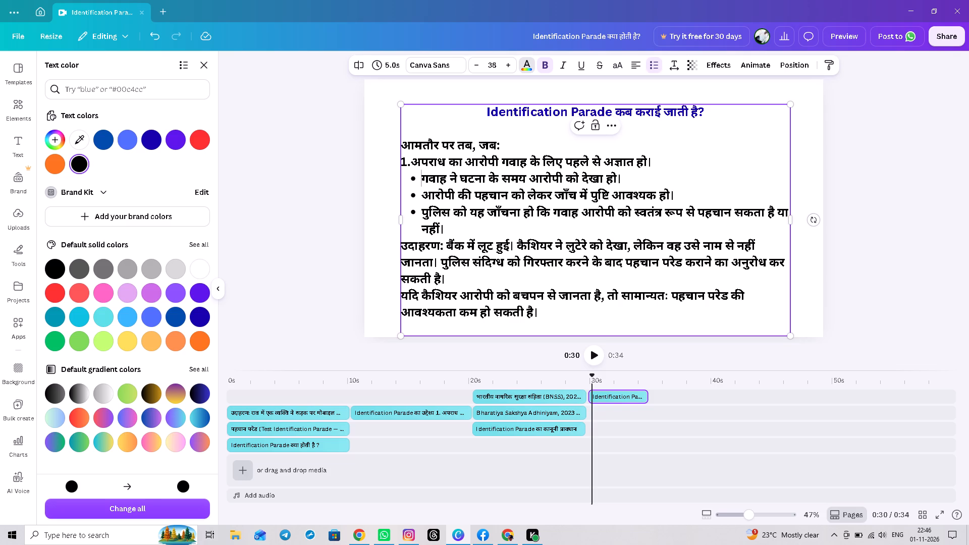
click(415, 179)
click(416, 179)
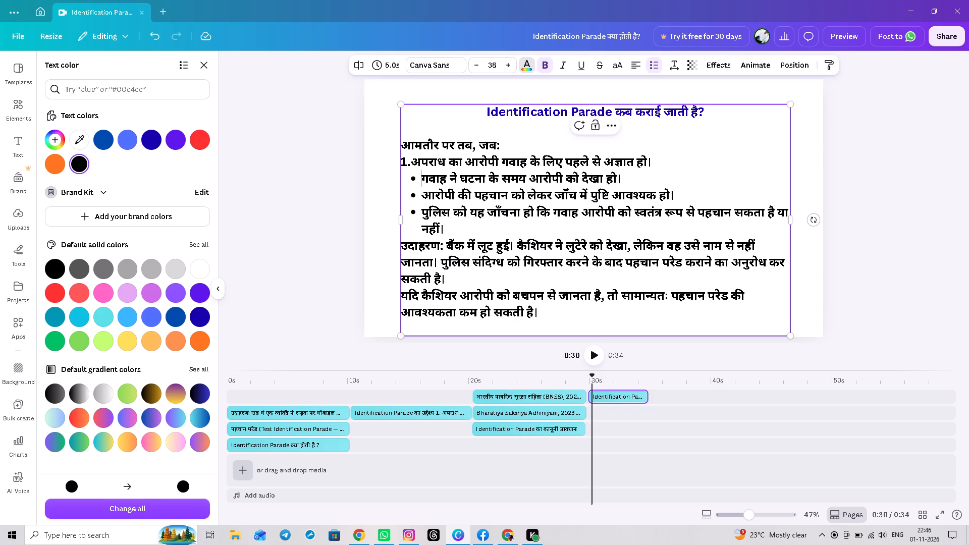
click(416, 179)
key(BackSpace)
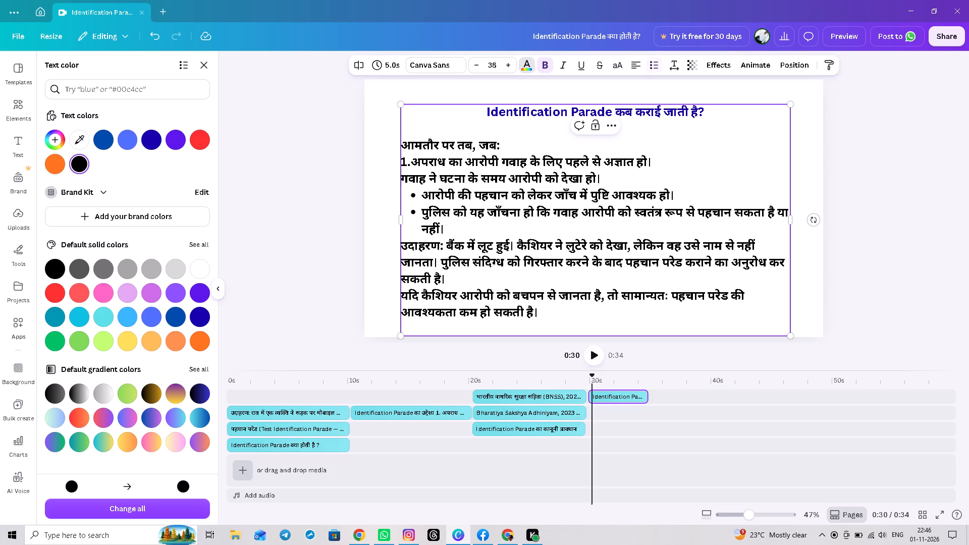
text(2.)
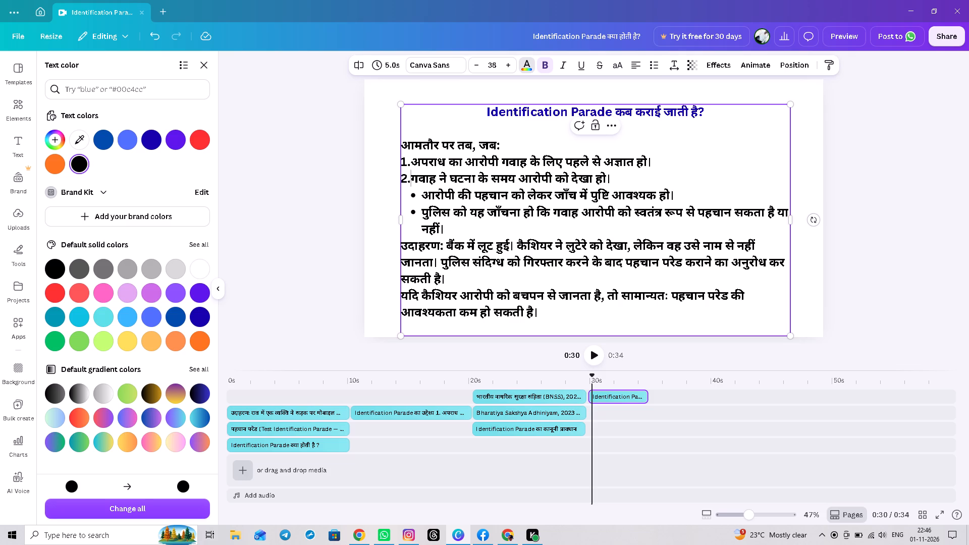
key(space)
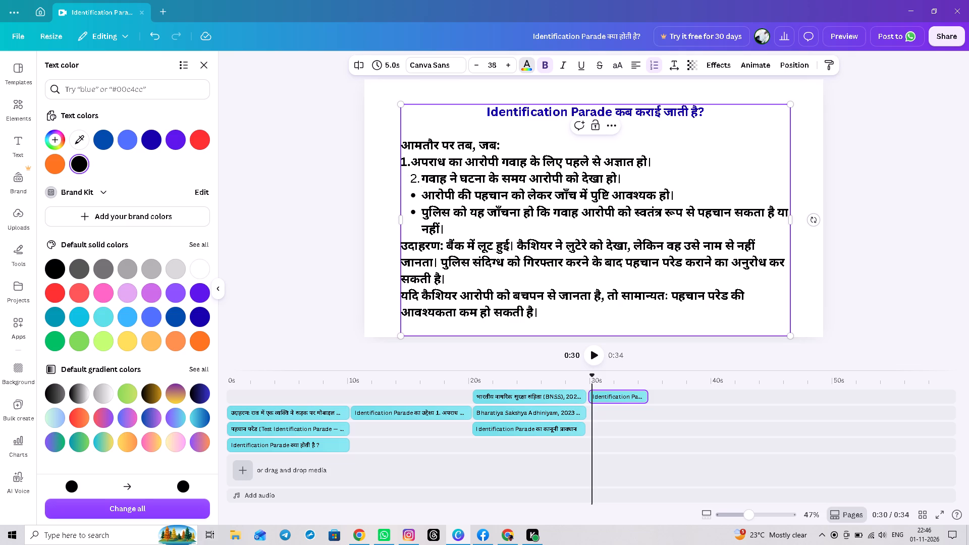
click(411, 165)
key(BackSpace)
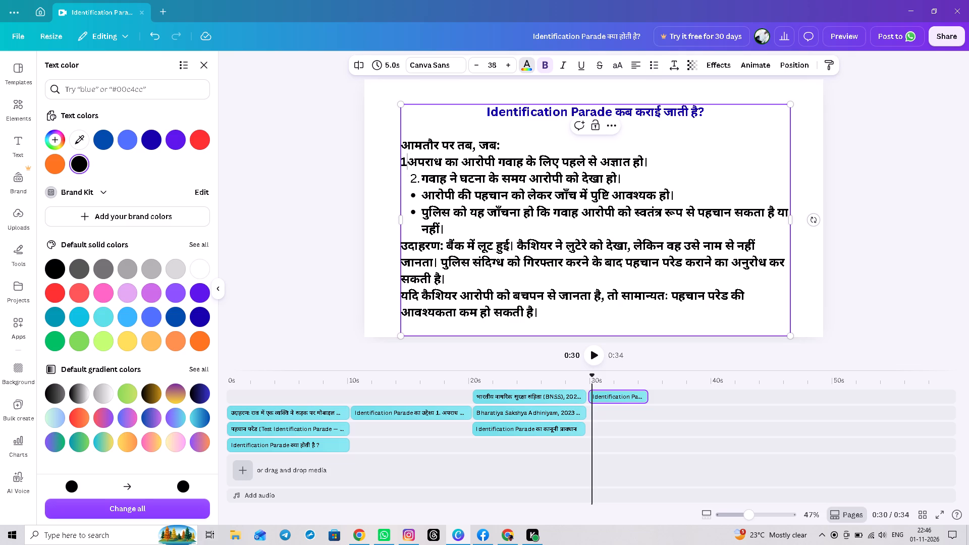
key(BackSpace)
key(1)
key(period)
key(space)
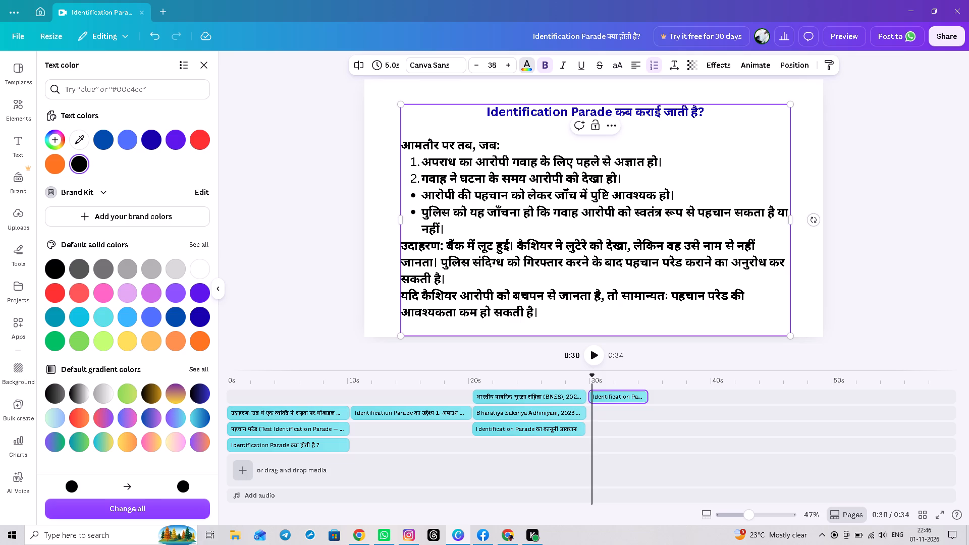
Replace the bullets of the third and fourth points with the list numbers 3. and 4.
click(417, 194)
key(BackSpace)
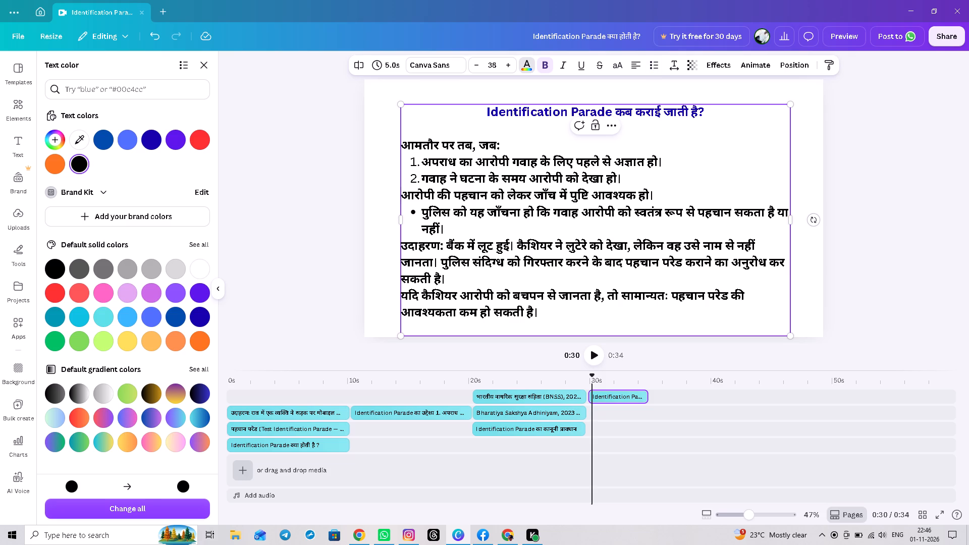
key(3)
text(.)
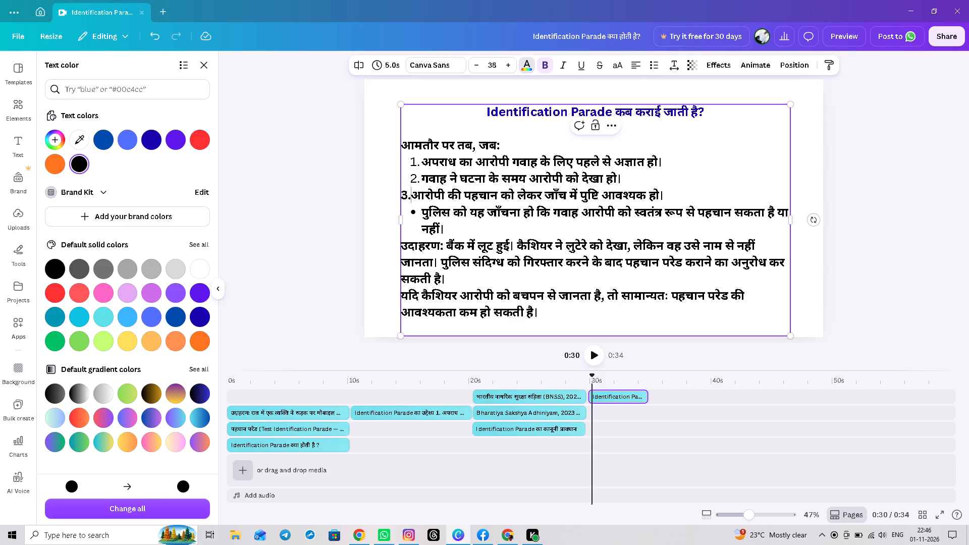
key(space)
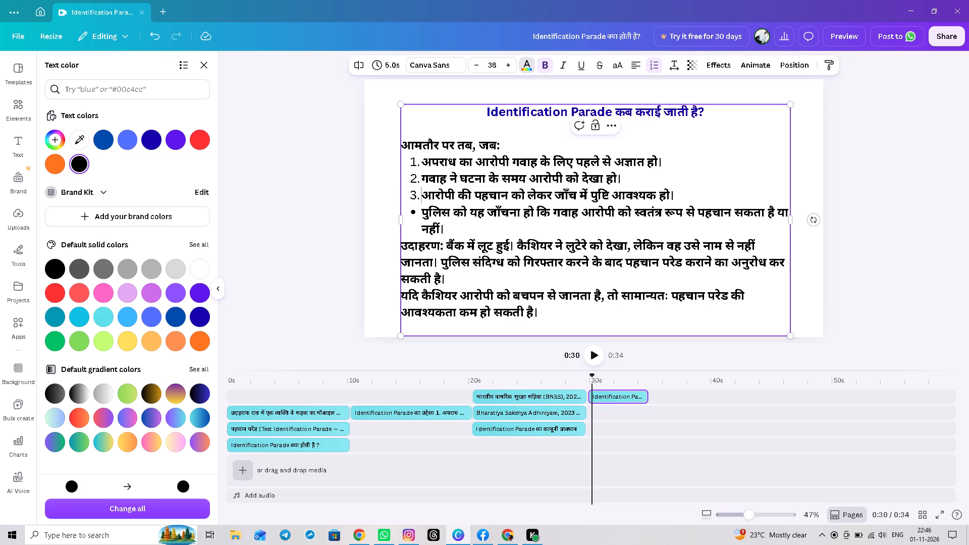
click(420, 213)
key(BackSpace)
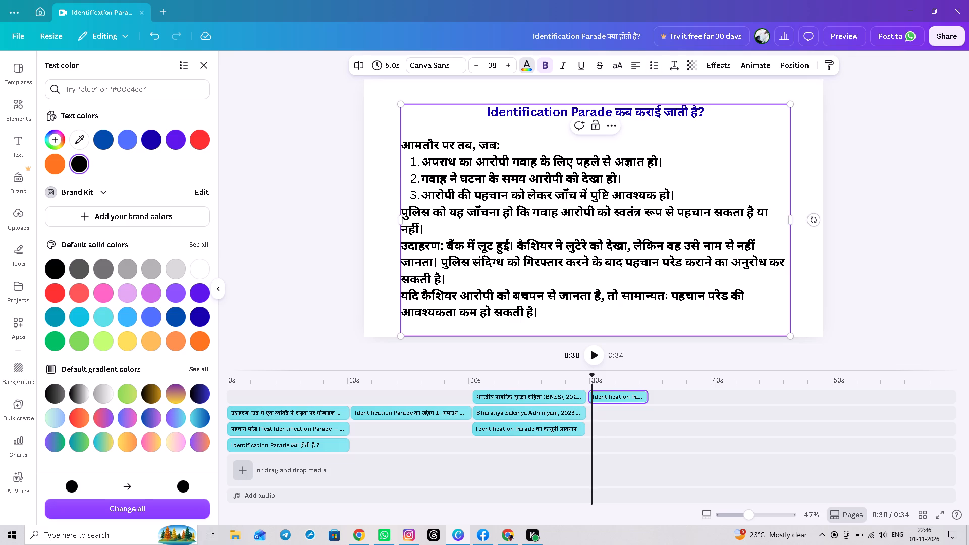
key(4)
text(.)
key(space)
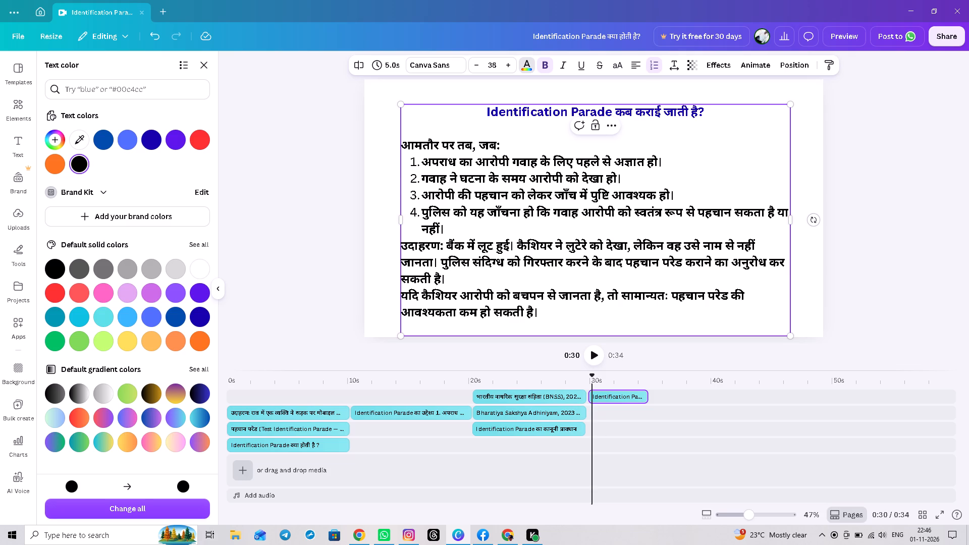
Colour the word "उदाहरण:" violet (#5e17eb).
drag(445, 250, 407, 250)
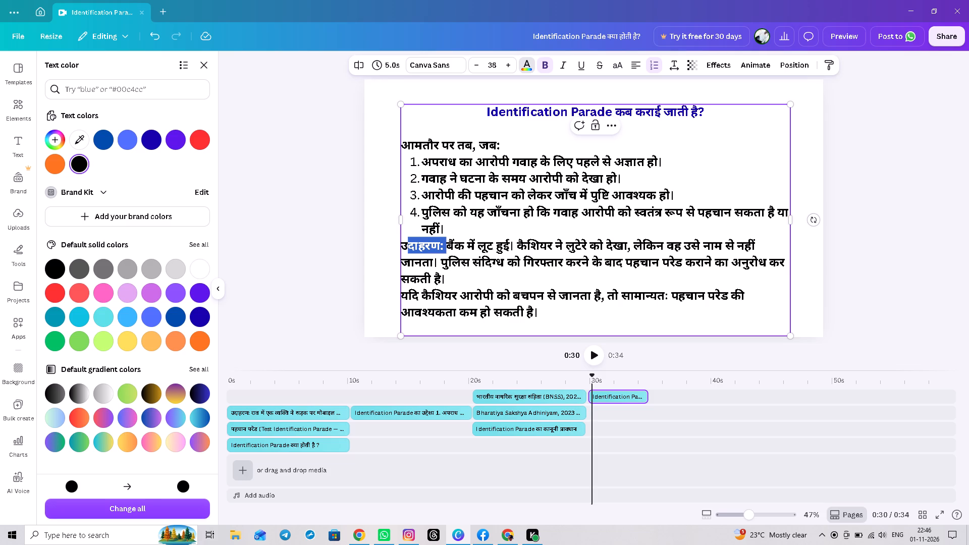
drag(407, 250, 401, 250)
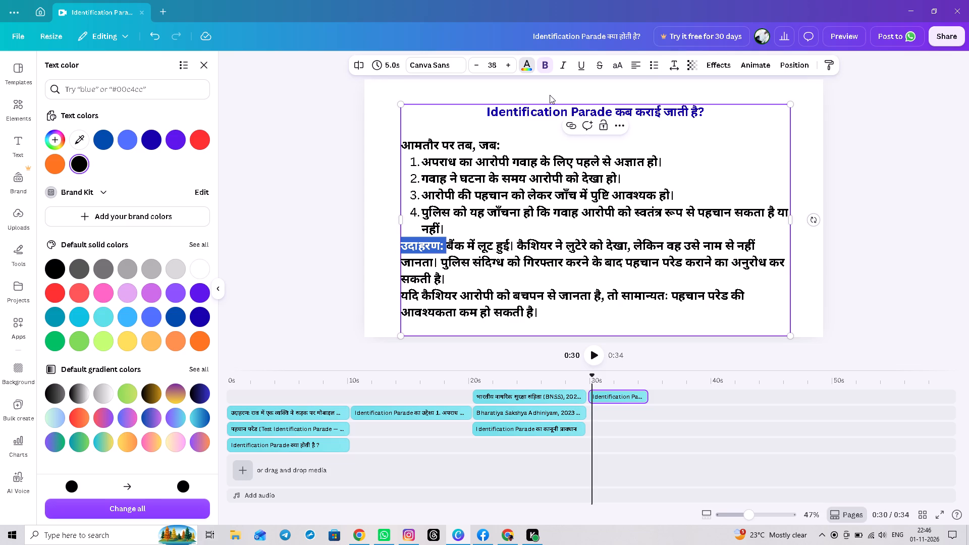
click(528, 69)
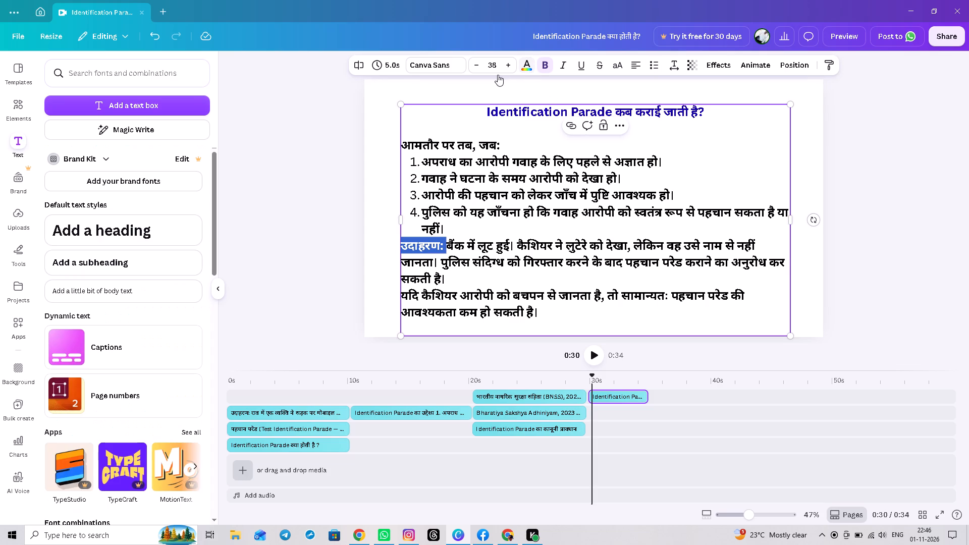
click(528, 62)
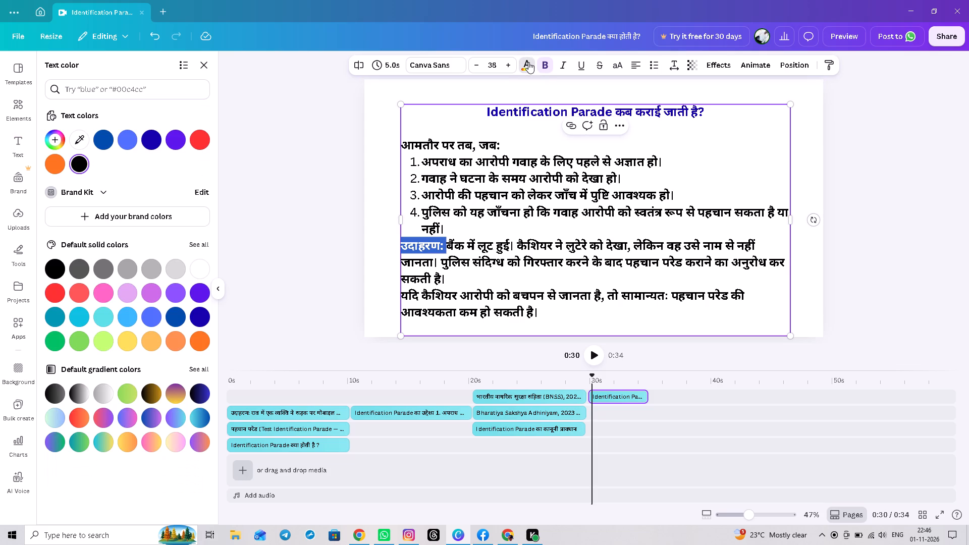
click(173, 145)
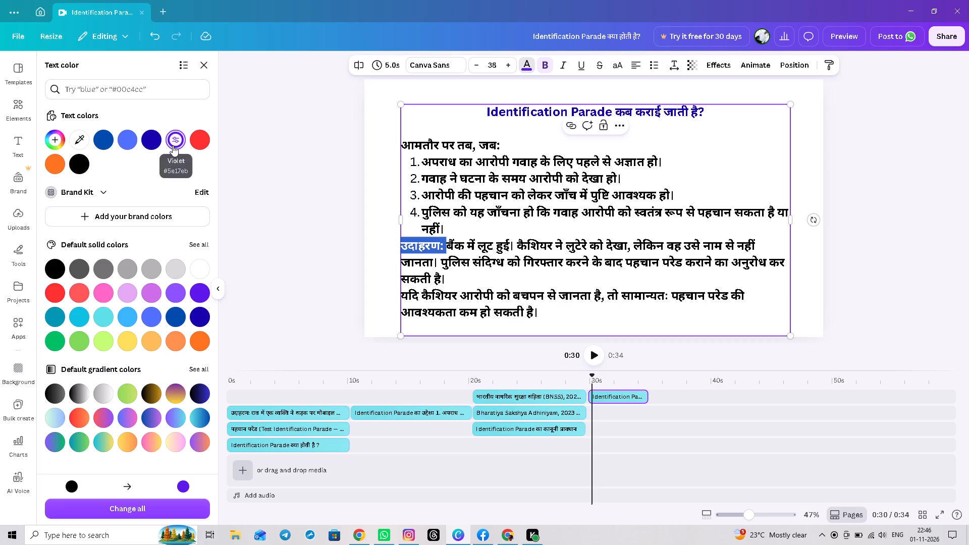
Insert a blank line before the last paragraph, which begins "यदि कैशियर आरोपी को बचपन से जानता है".
click(477, 291)
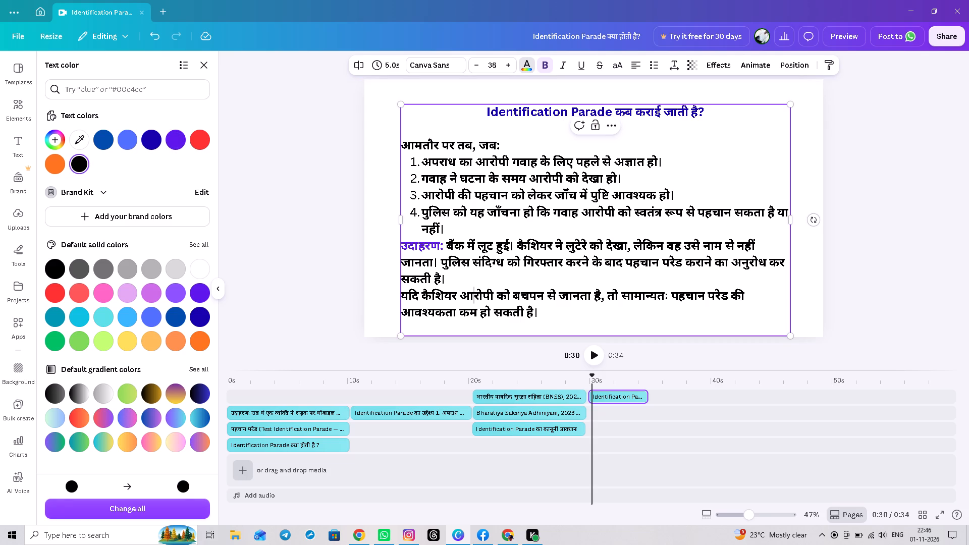
click(461, 275)
key(Return)
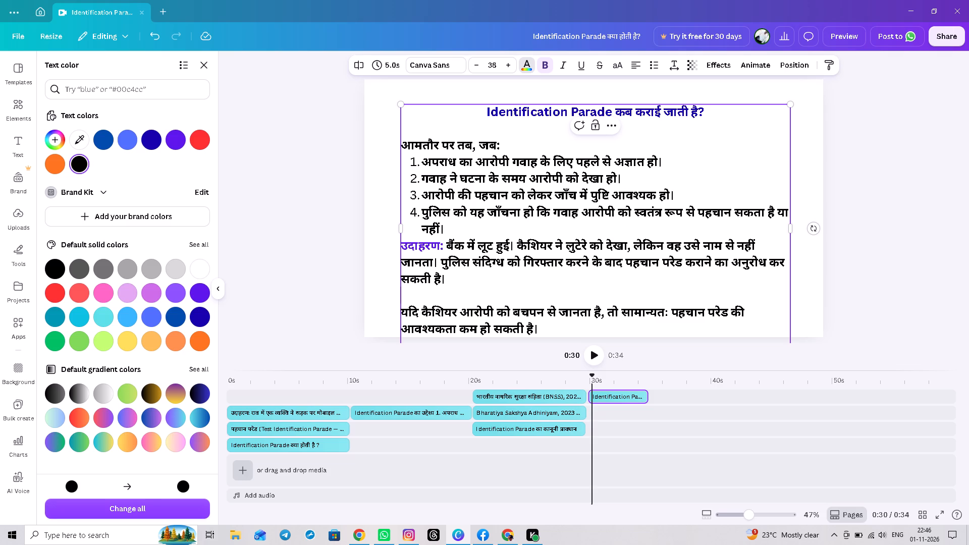
click(948, 182)
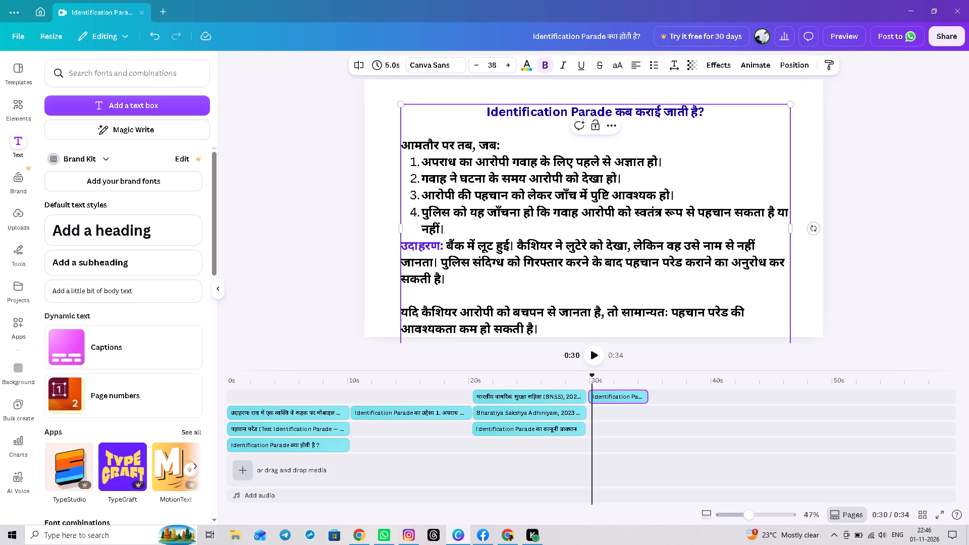
scroll(663, 227, down, 1)
click(893, 107)
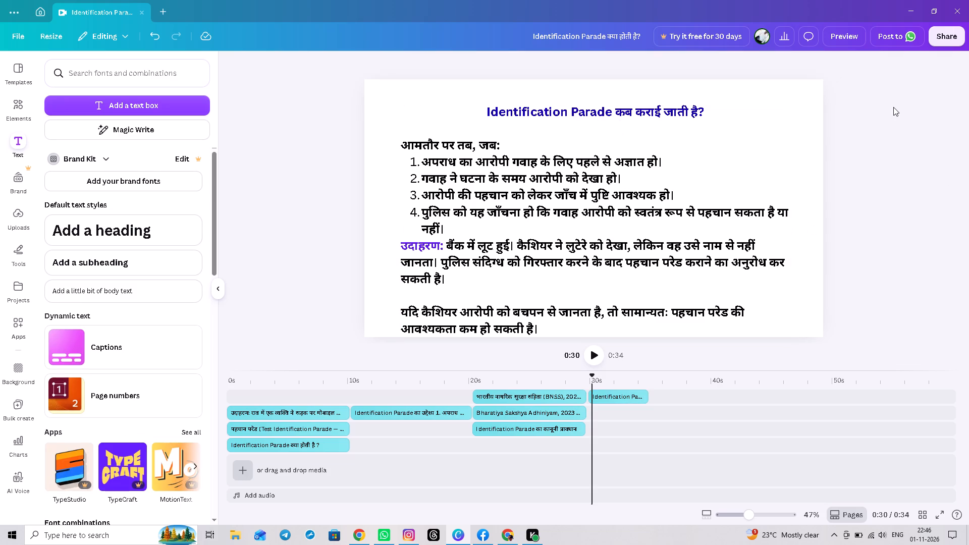
Move the section 4 text box up so all its text fits within the page.
drag(674, 162, 676, 143)
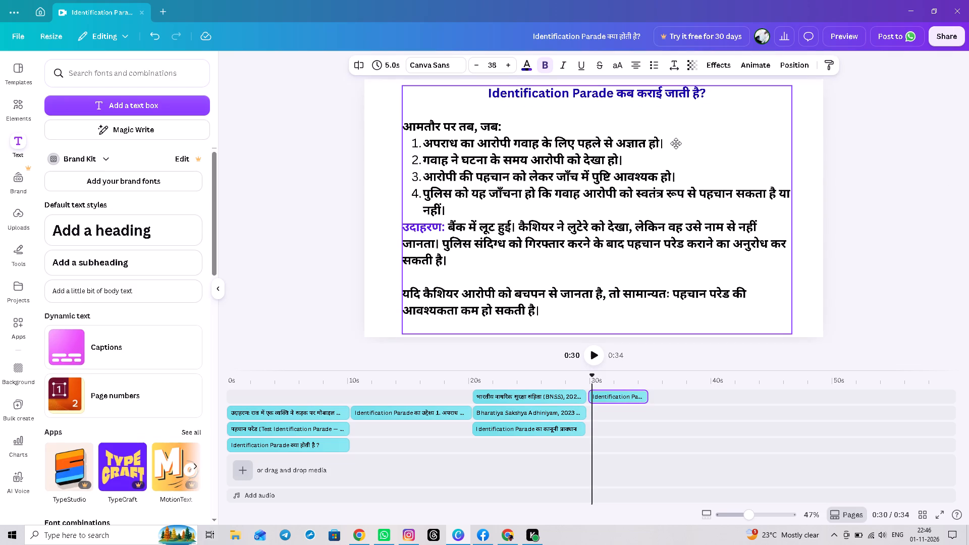
drag(676, 143, 676, 145)
Set the font size of all section 4 body text below the heading to 35.
click(544, 311)
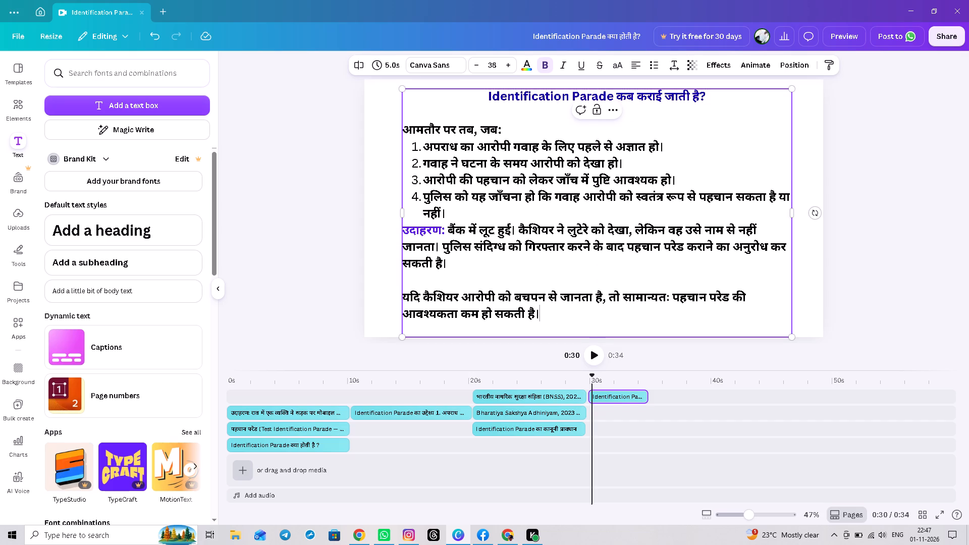
drag(544, 311, 398, 127)
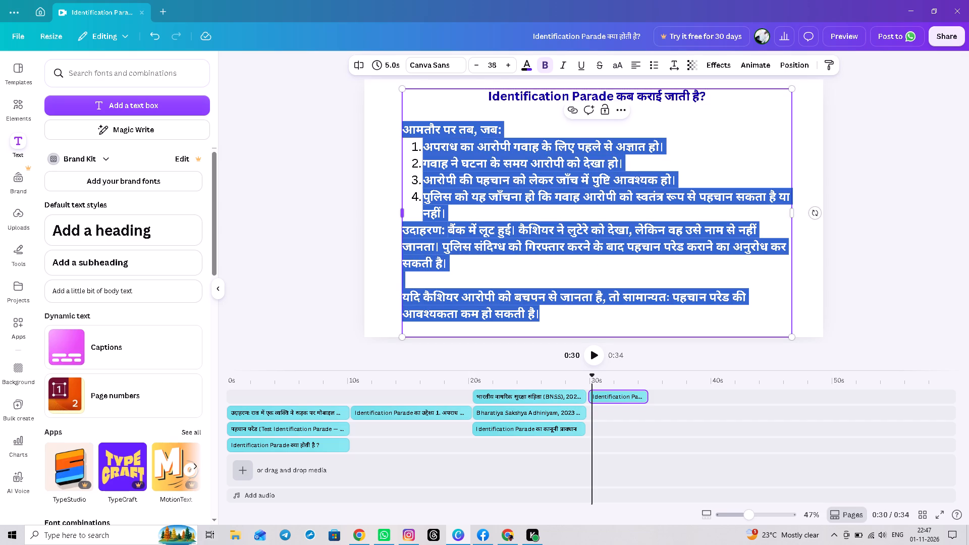
click(472, 67)
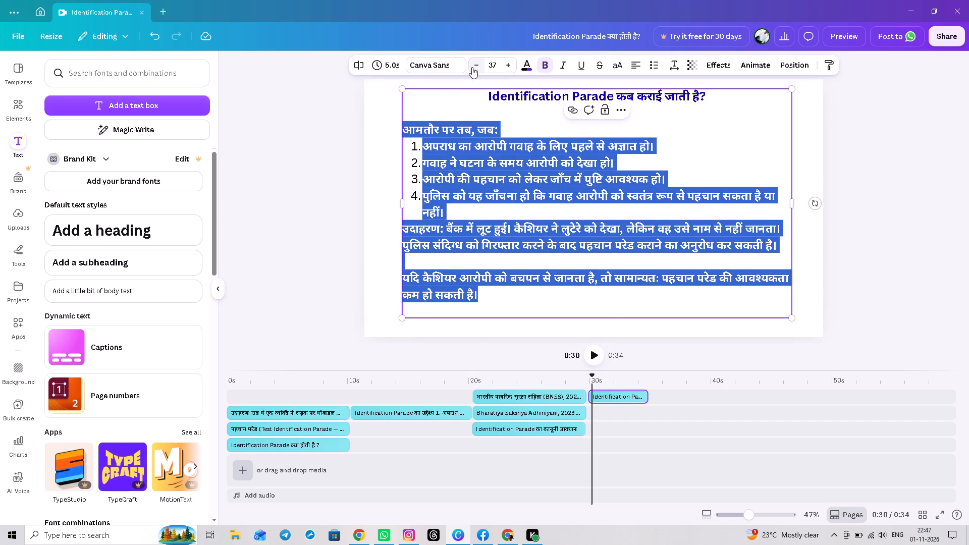
click(472, 67)
click(472, 67)
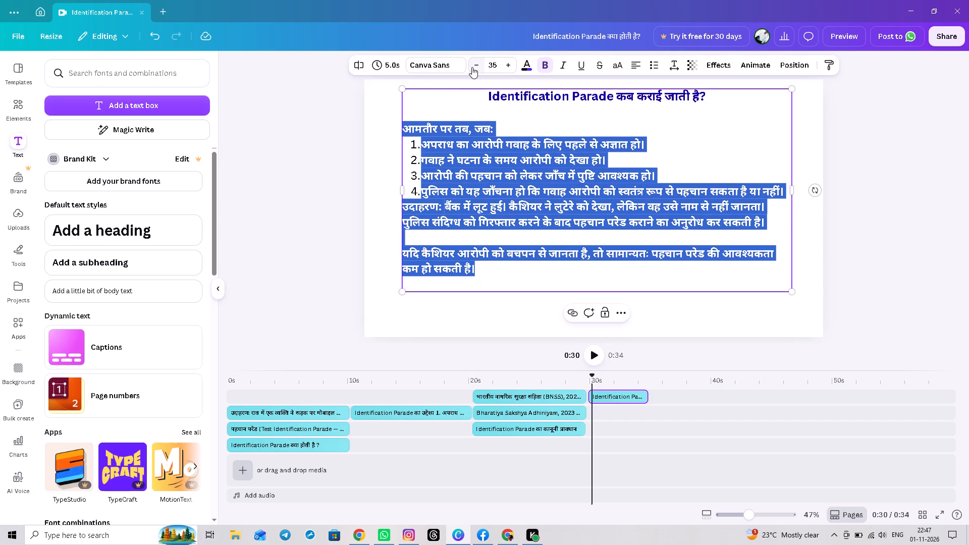
click(472, 67)
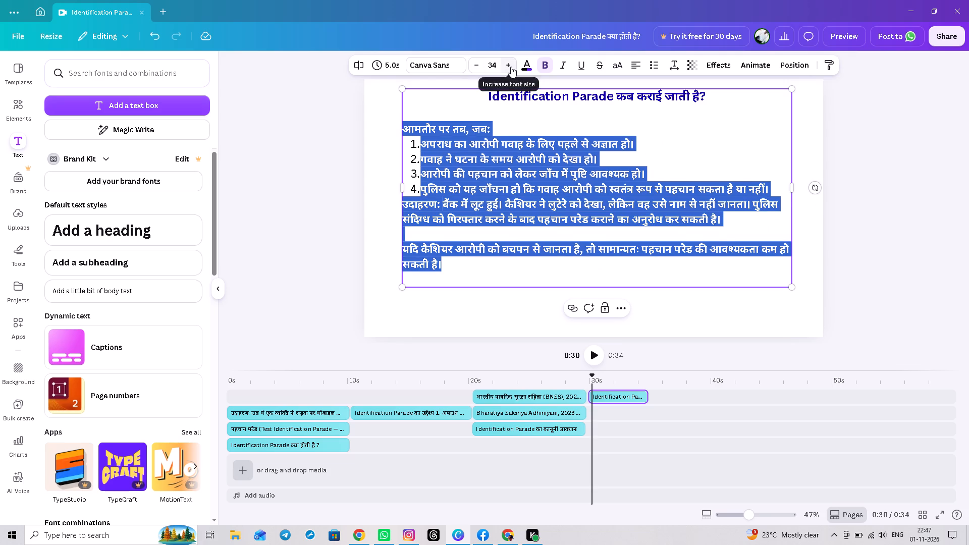
click(511, 67)
click(873, 222)
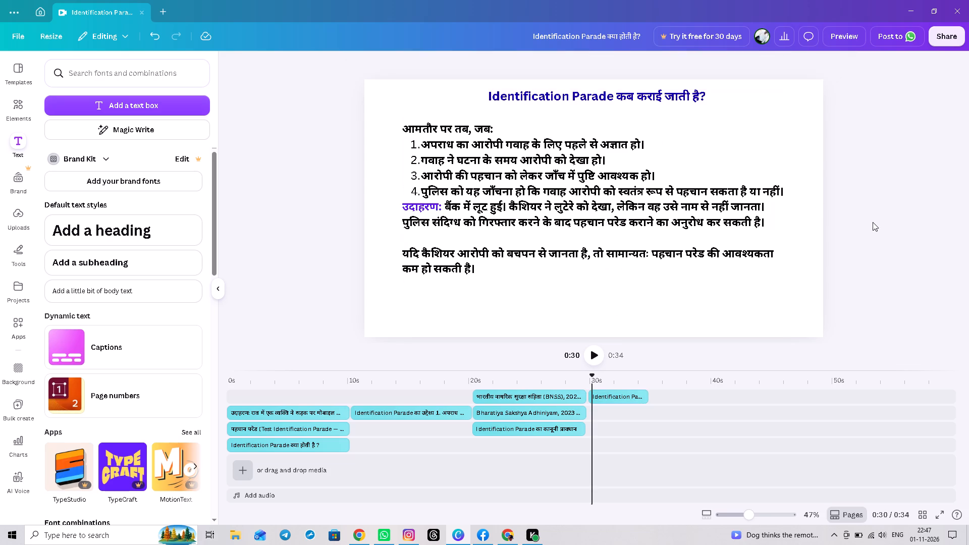
Move the section 4 text box down so it sits centred on its page.
drag(681, 223, 681, 231)
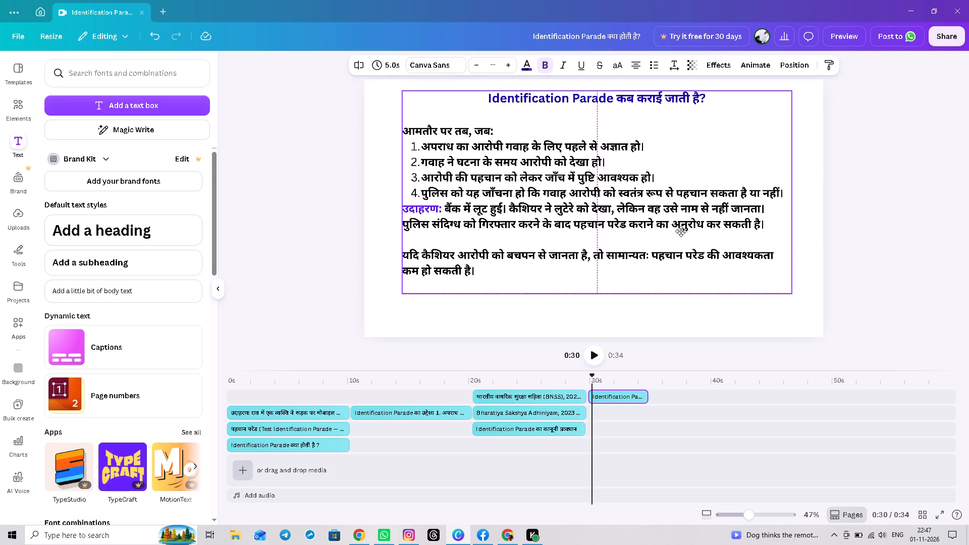
drag(681, 231, 681, 235)
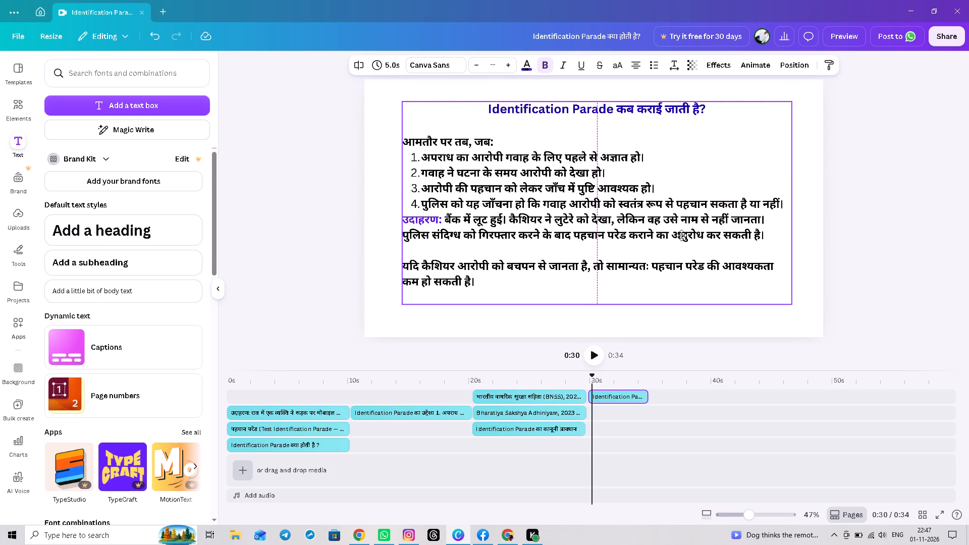
drag(681, 235, 678, 238)
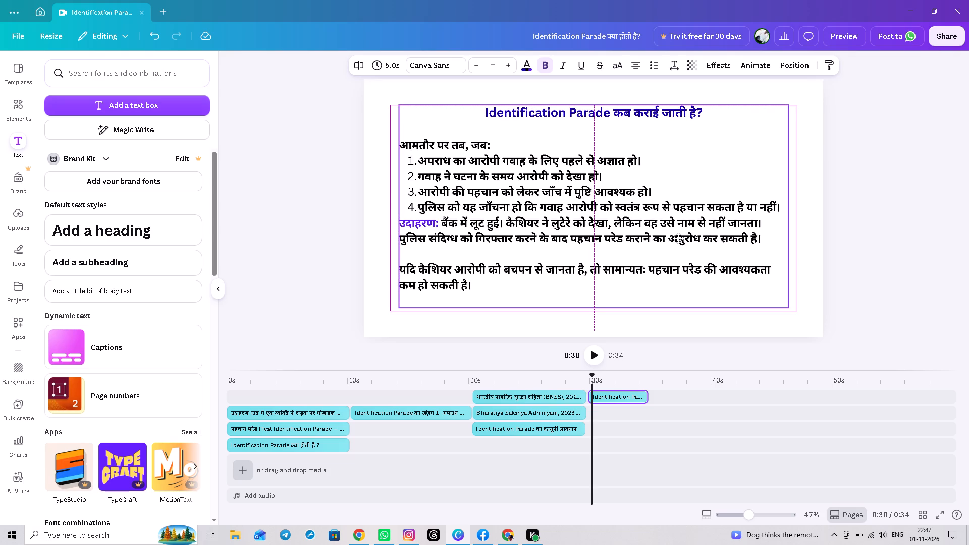
drag(678, 238, 678, 237)
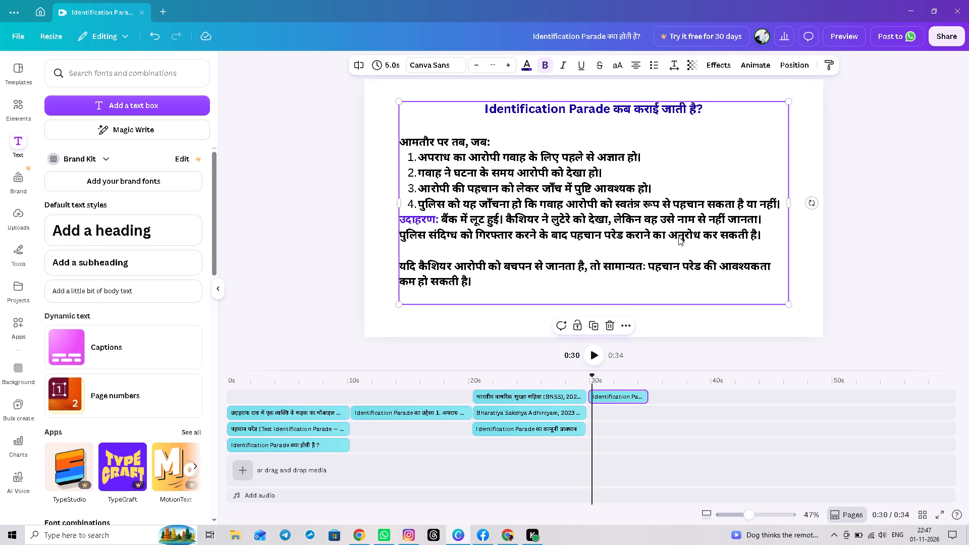
click(856, 276)
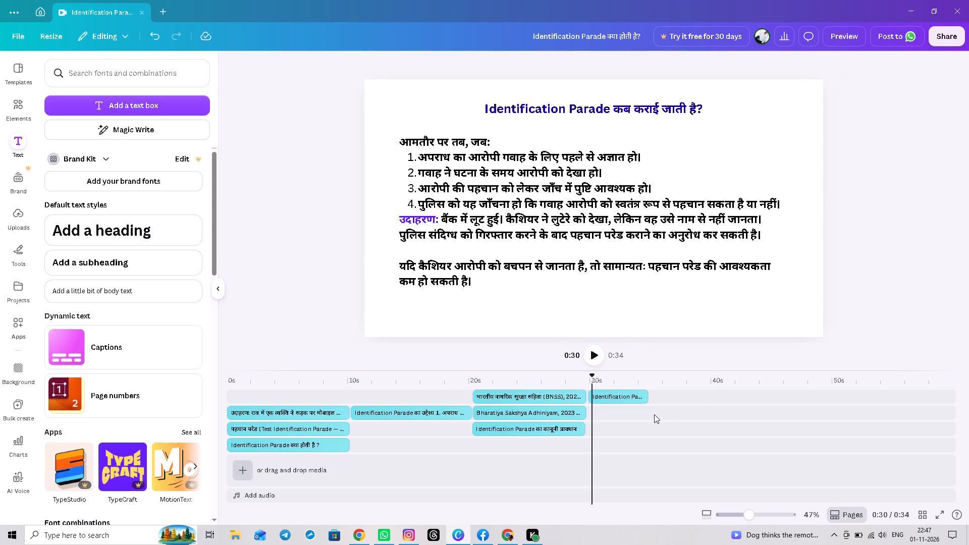
Extend the section 4 text clip on the timeline to a duration of 9.5 s.
drag(645, 402, 680, 402)
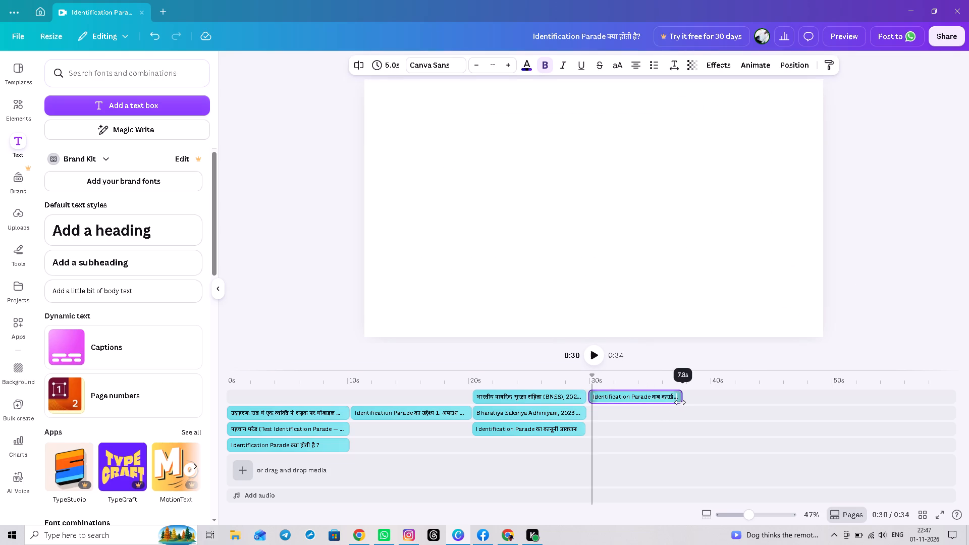
drag(680, 402, 688, 405)
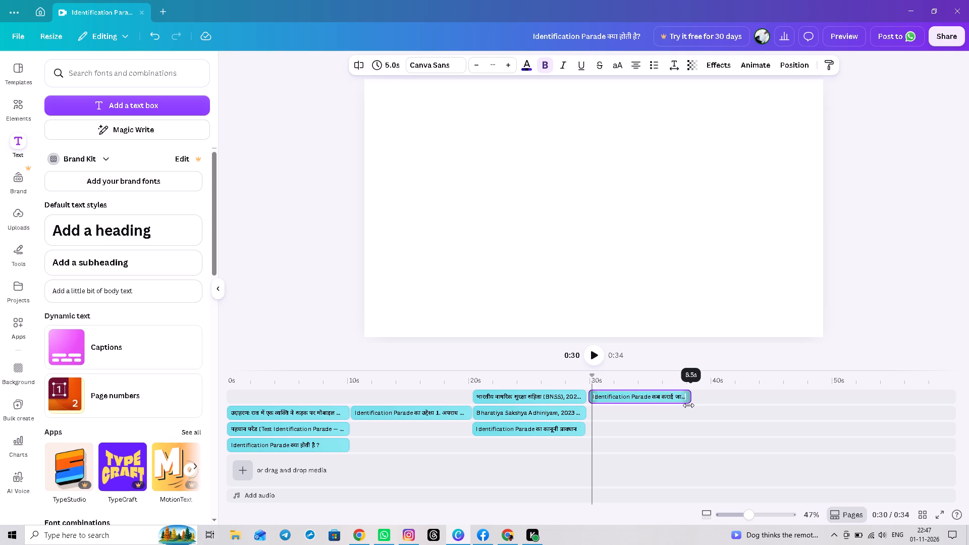
drag(688, 405, 697, 405)
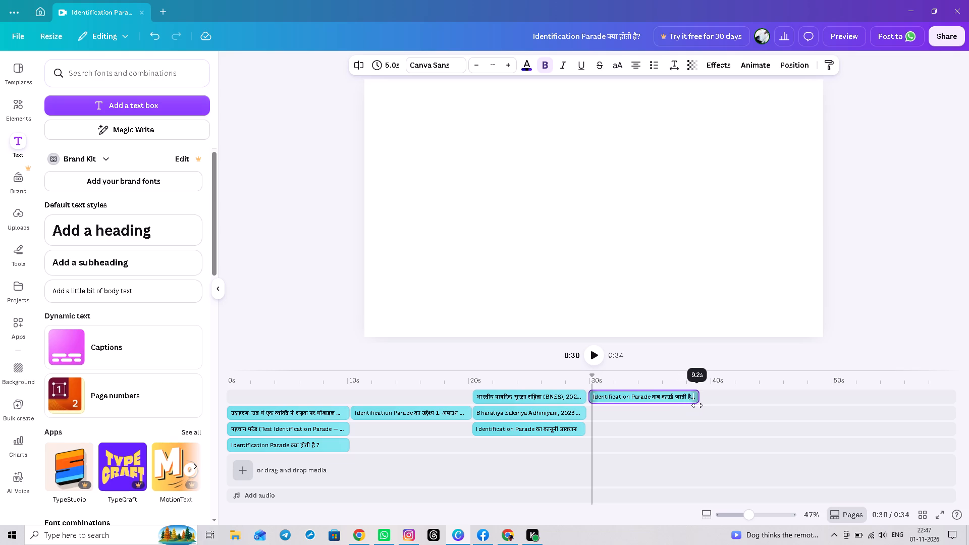
drag(697, 405, 700, 405)
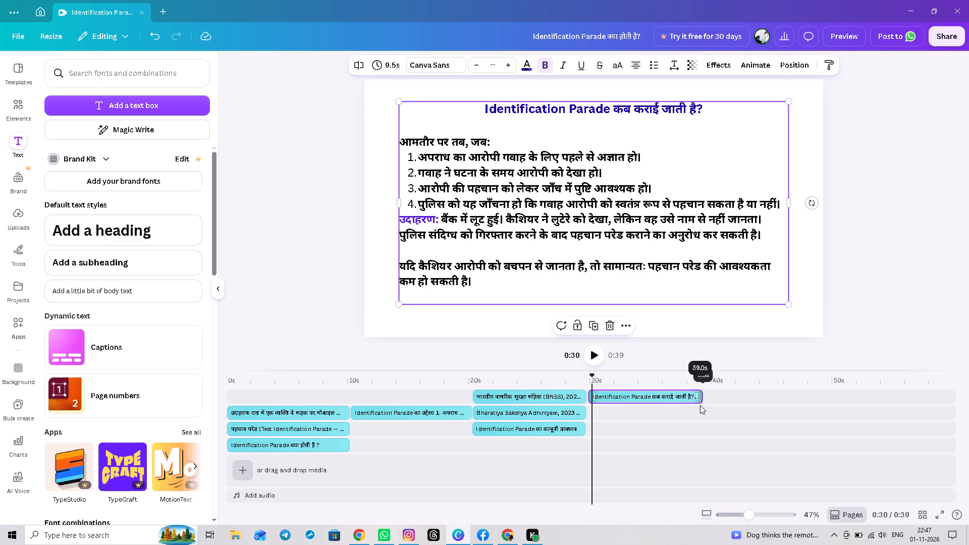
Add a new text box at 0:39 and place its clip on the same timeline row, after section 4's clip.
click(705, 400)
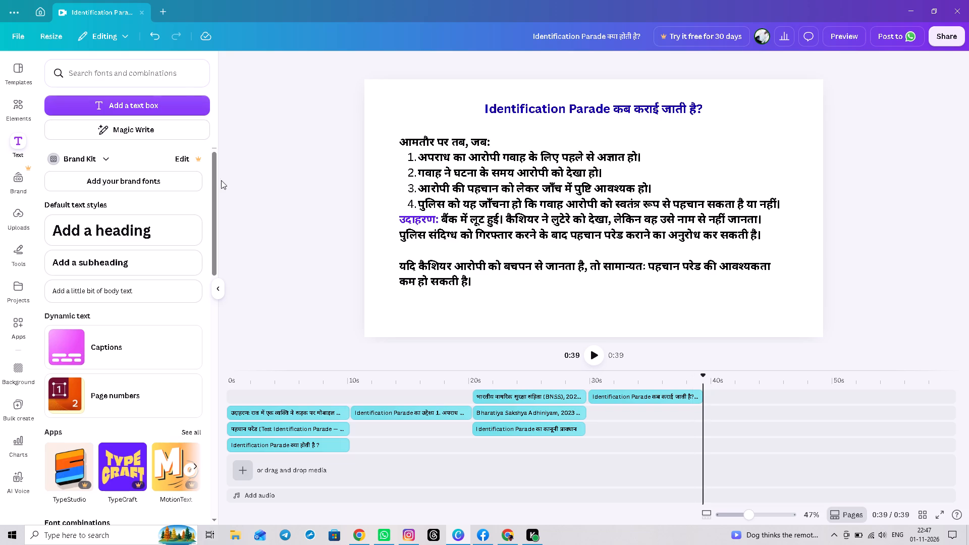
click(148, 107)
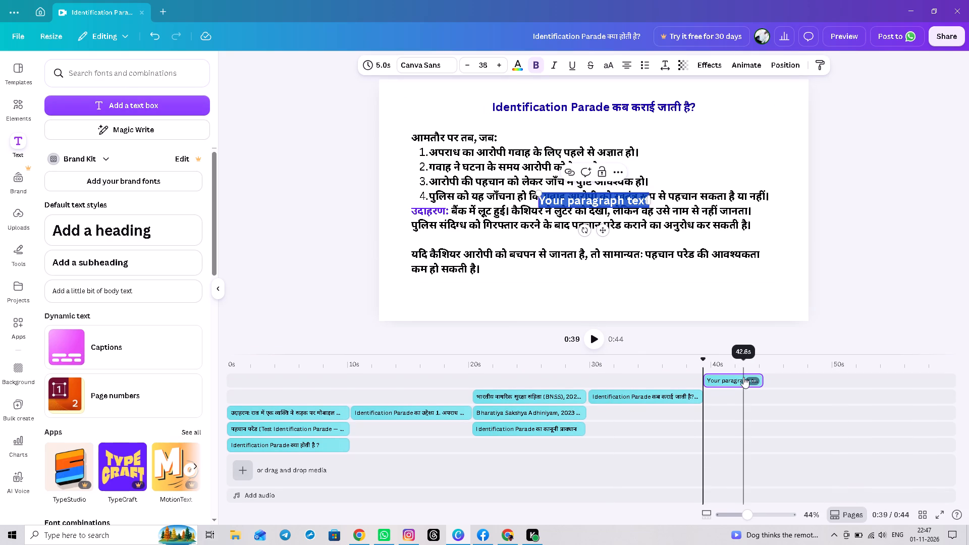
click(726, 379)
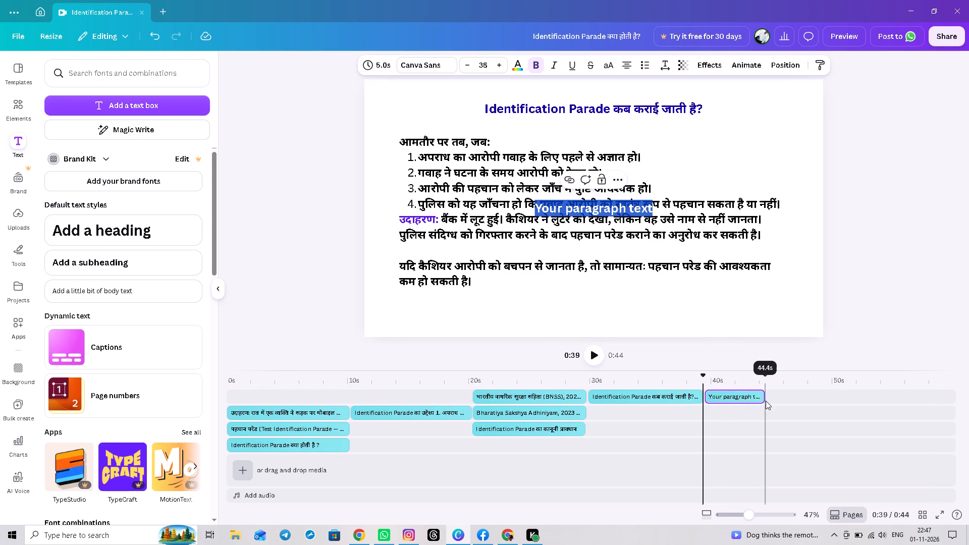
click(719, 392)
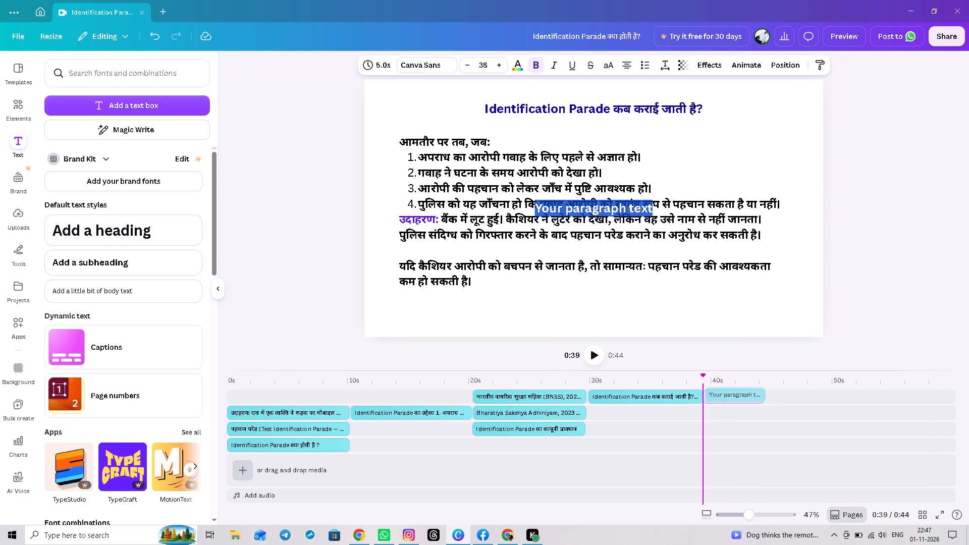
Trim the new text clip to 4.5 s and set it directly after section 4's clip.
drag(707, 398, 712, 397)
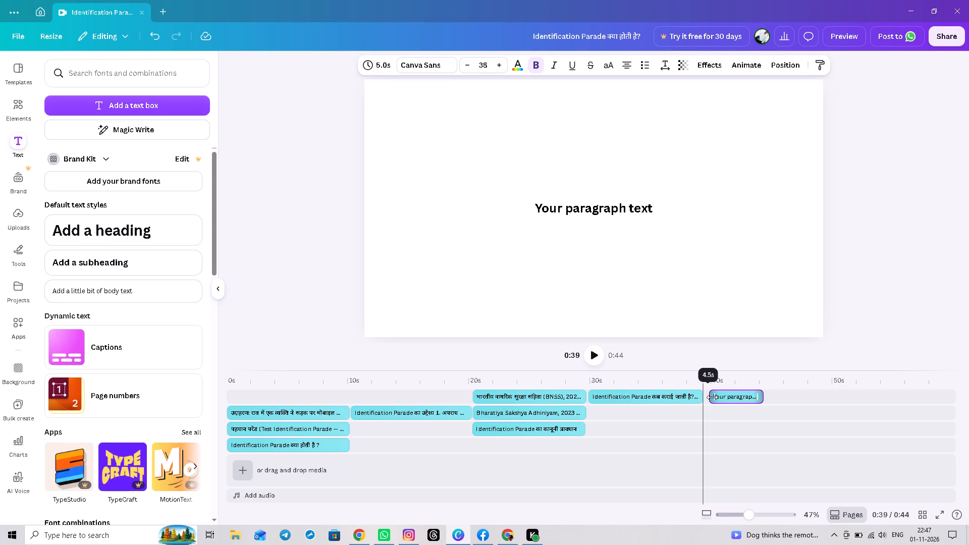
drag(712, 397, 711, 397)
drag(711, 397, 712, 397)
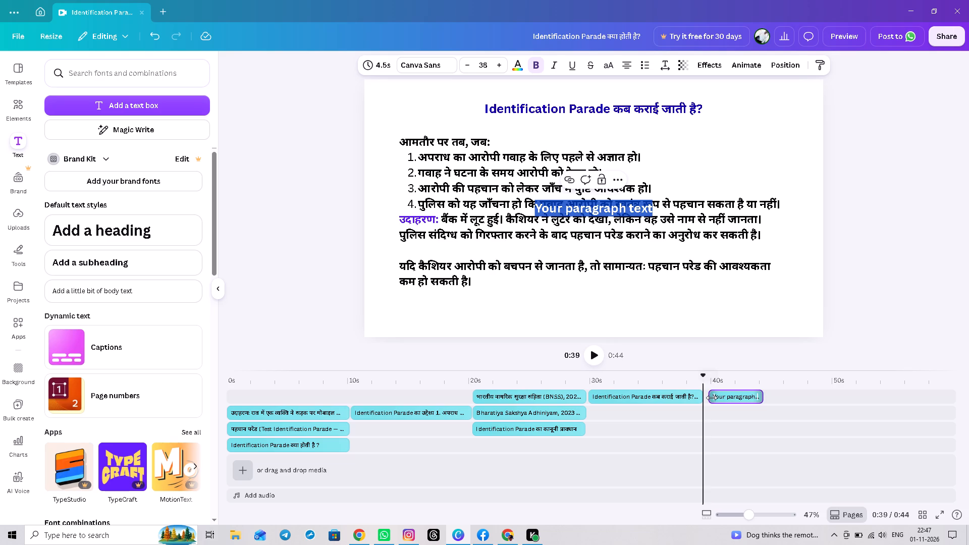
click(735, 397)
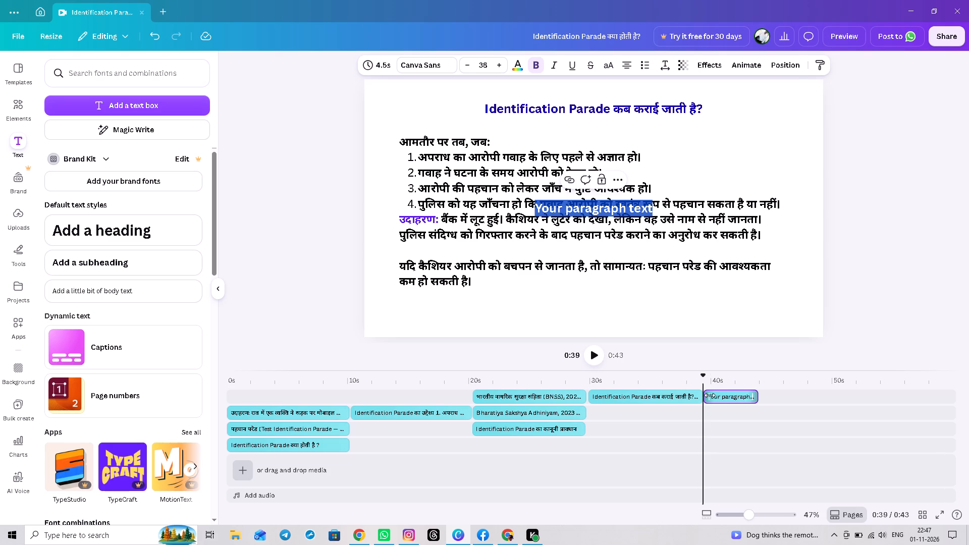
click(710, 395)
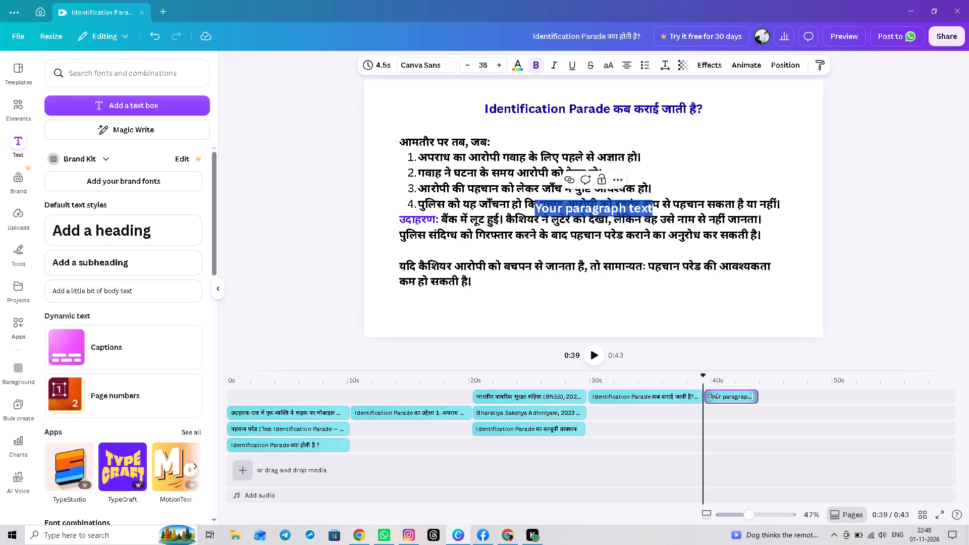